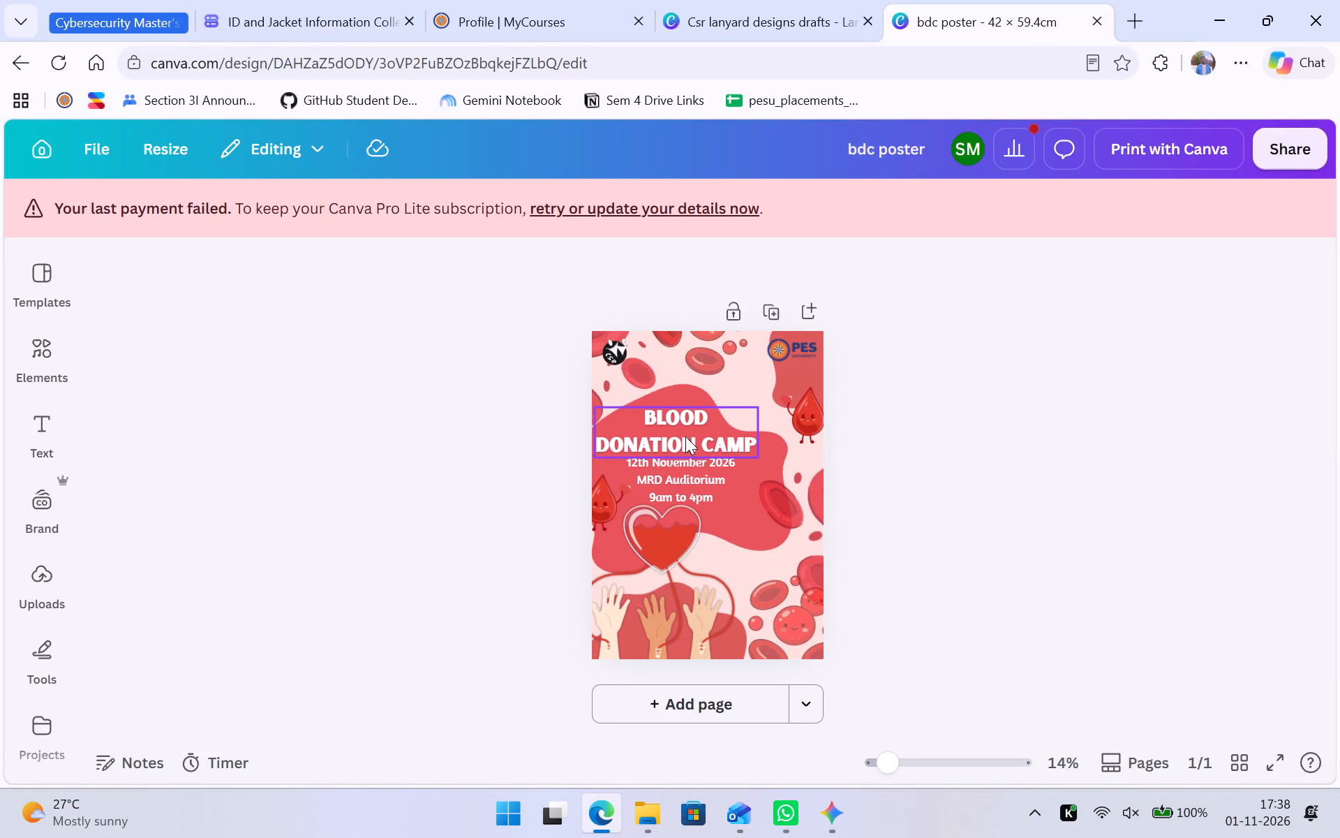
Change the font of the BLOOD DONATION CAMP heading to Foda Display, found among the Display fonts.
click(685, 436)
click(318, 260)
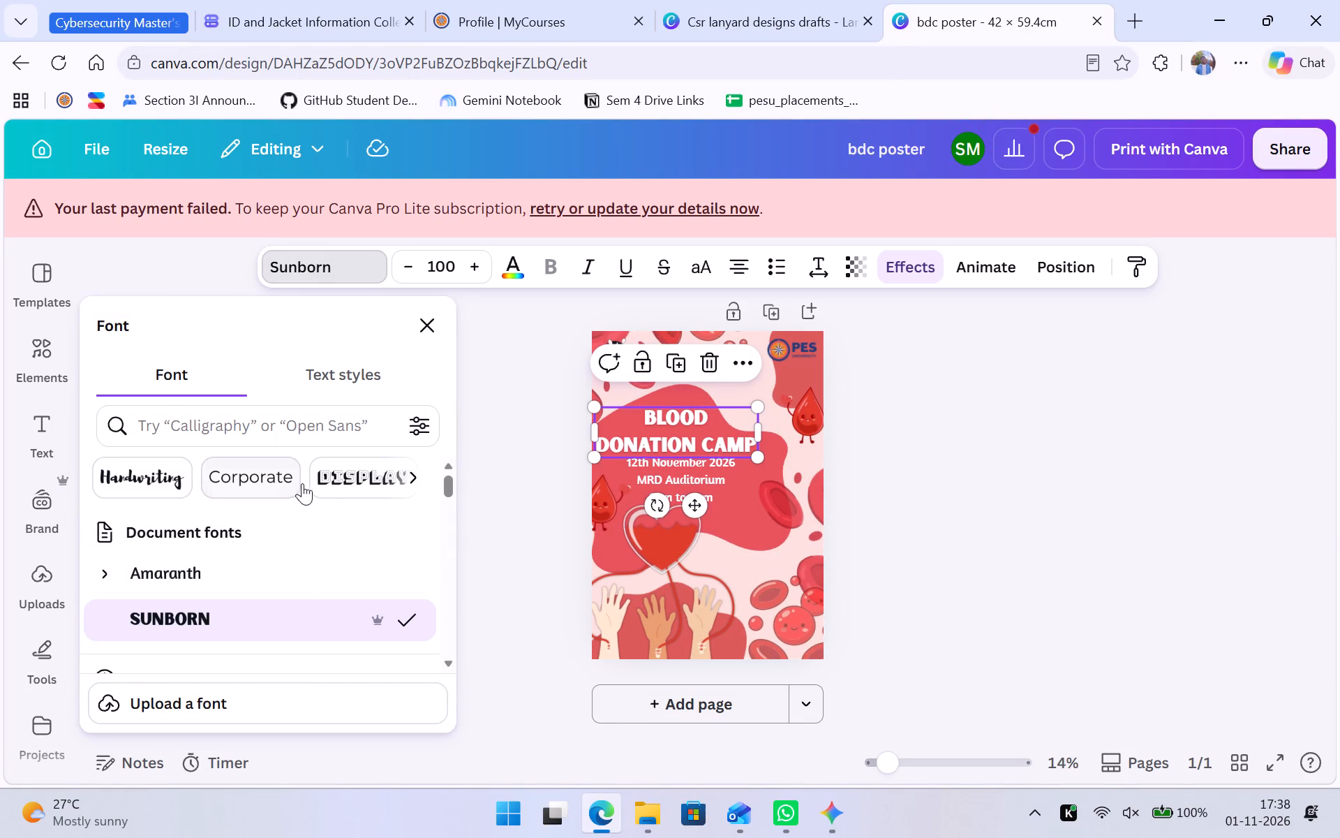
click(310, 479)
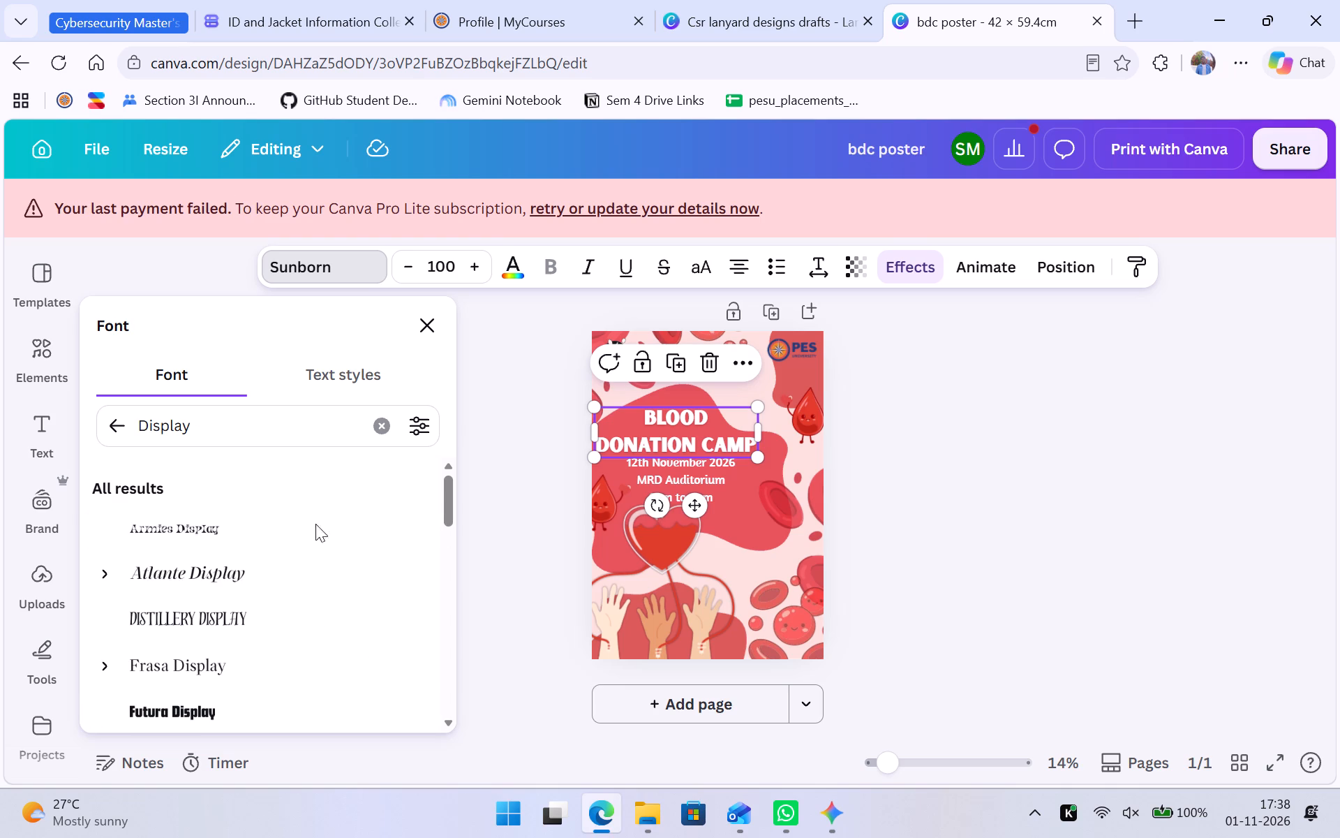
scroll(300, 631, down, 2)
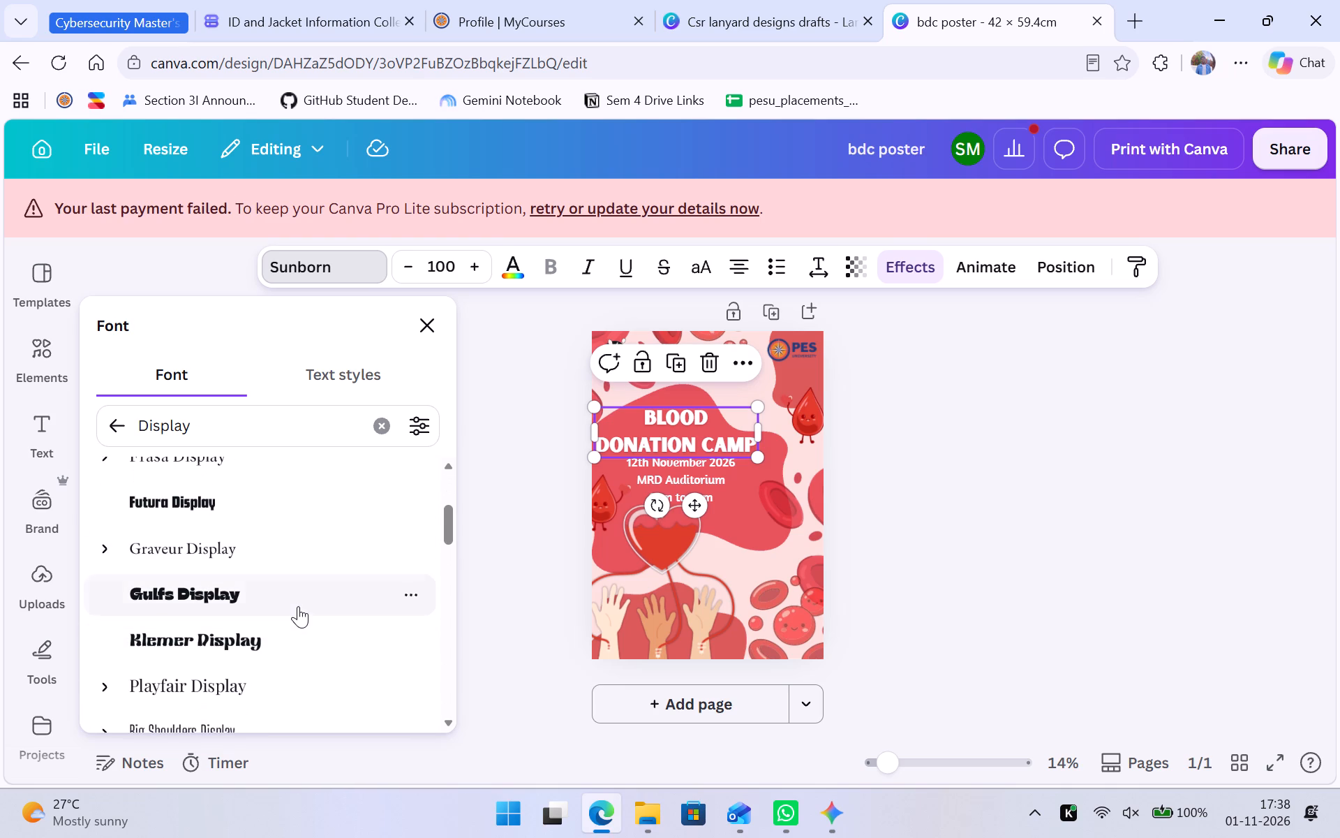
scroll(298, 605, down, 1)
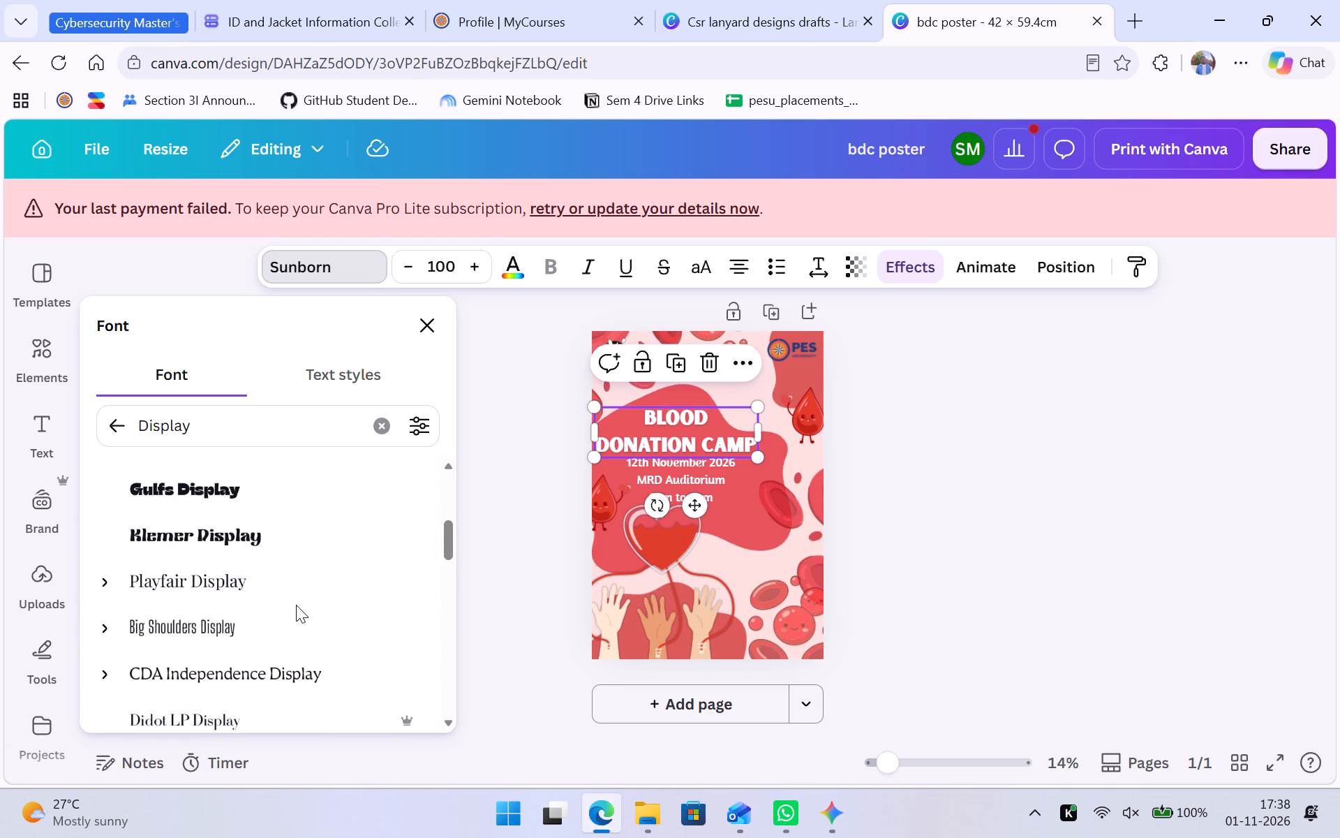
scroll(290, 608, down, 4)
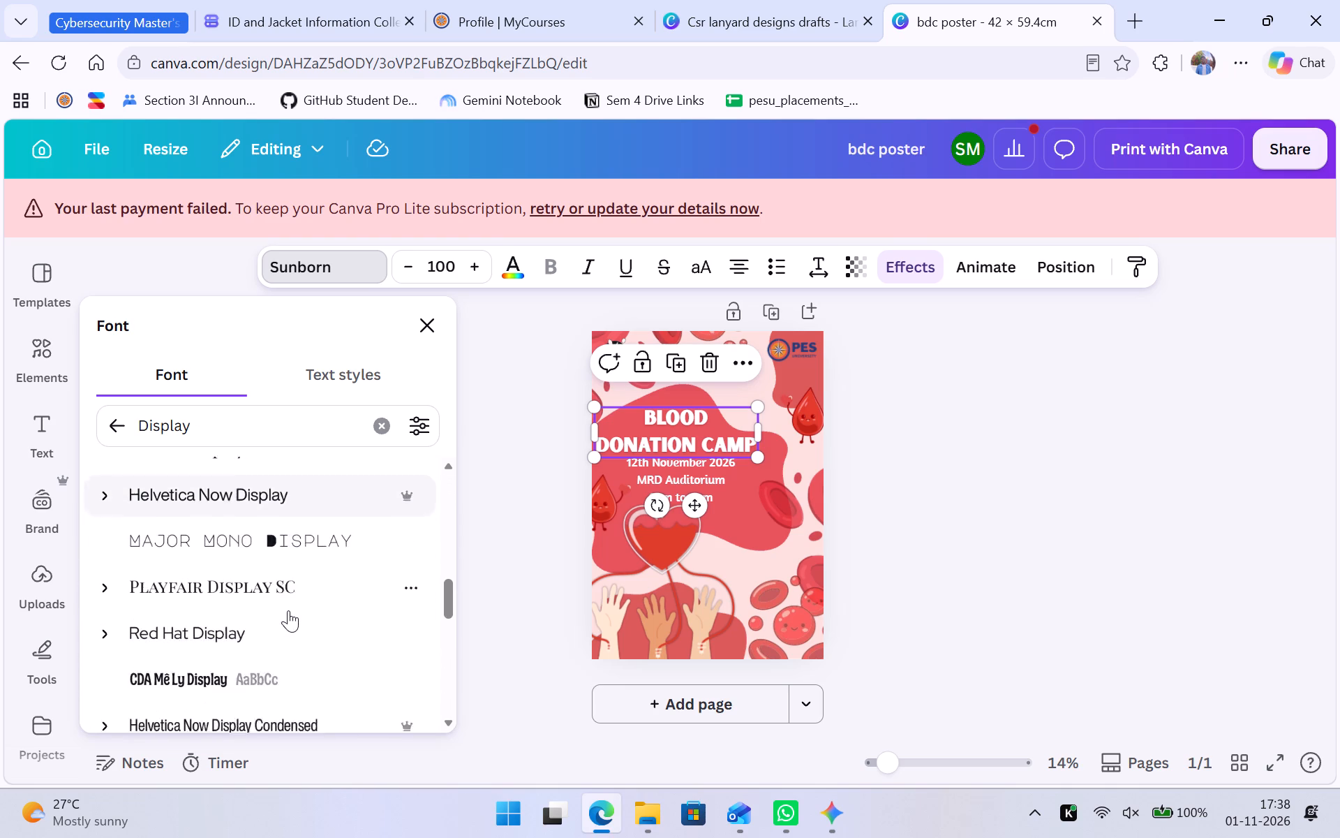
scroll(288, 610, down, 2)
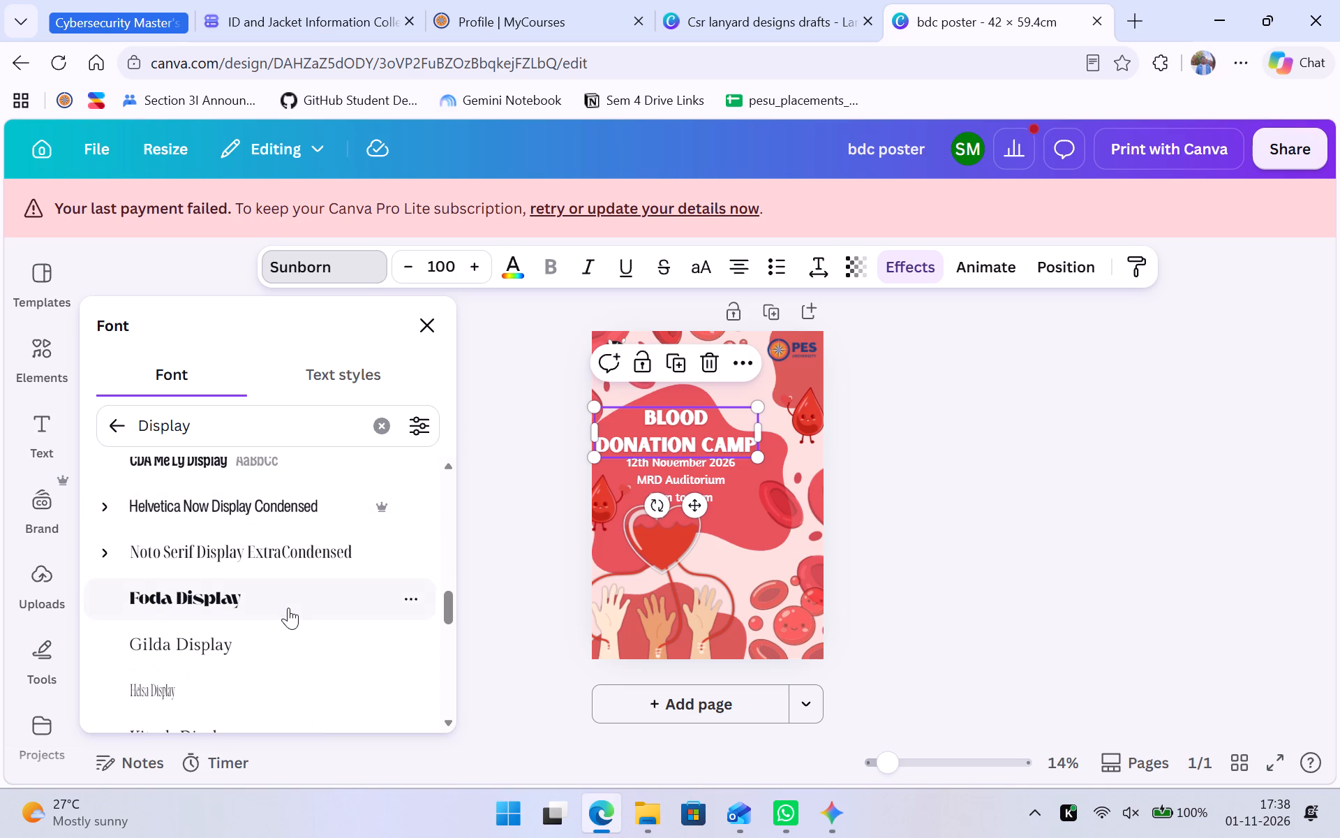
click(289, 602)
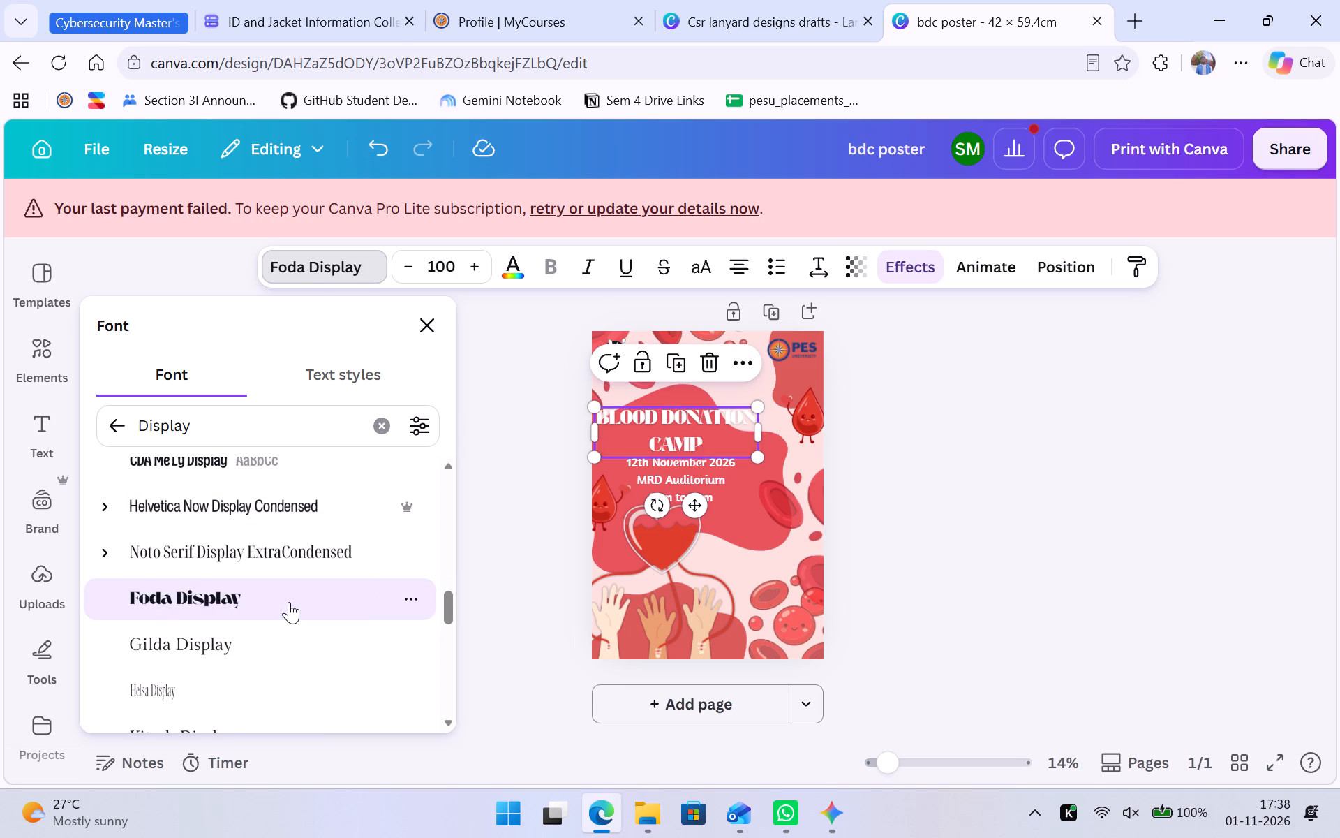
key(ctrl+z)
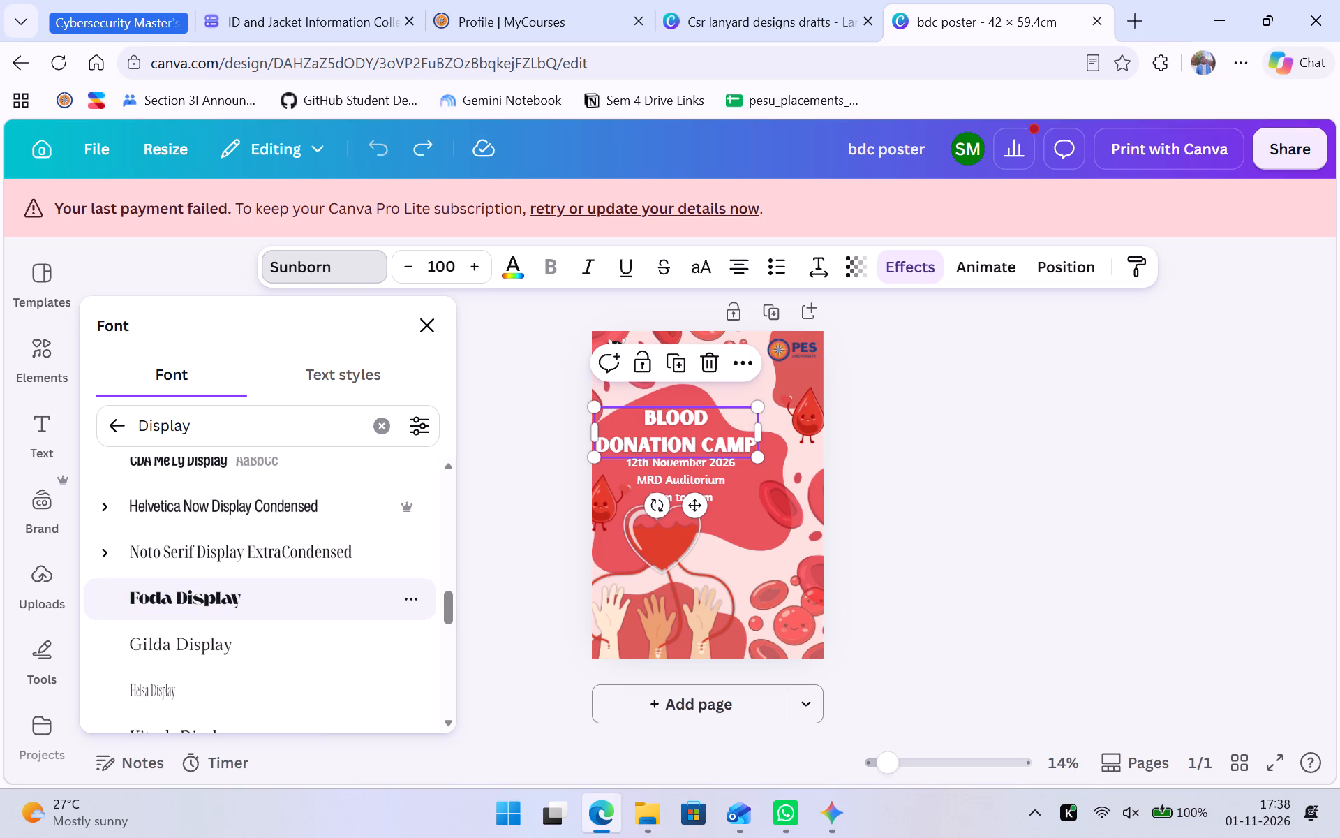
click(302, 598)
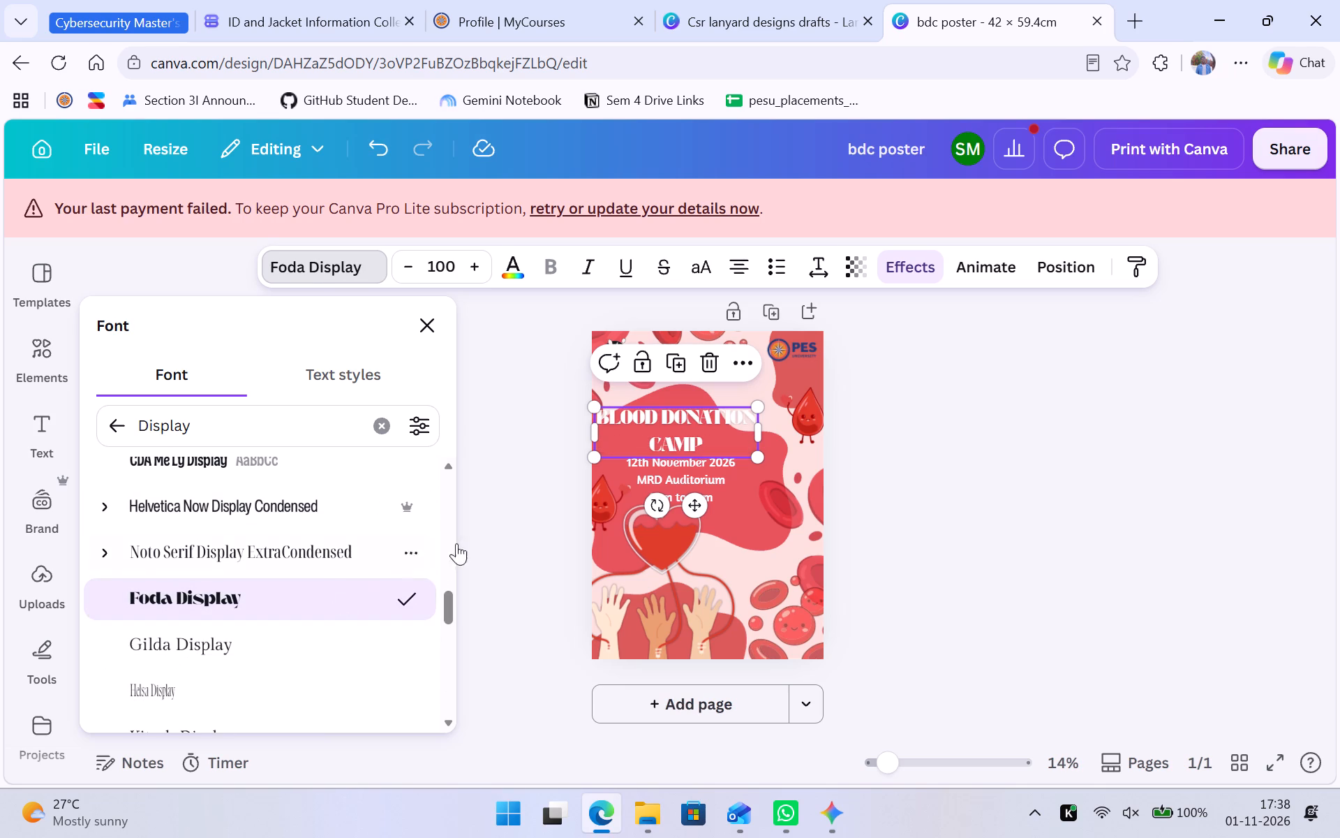
Insert a line break in the heading after BLOOD so that DONATION CAMP sits on the second line.
double_click(659, 418)
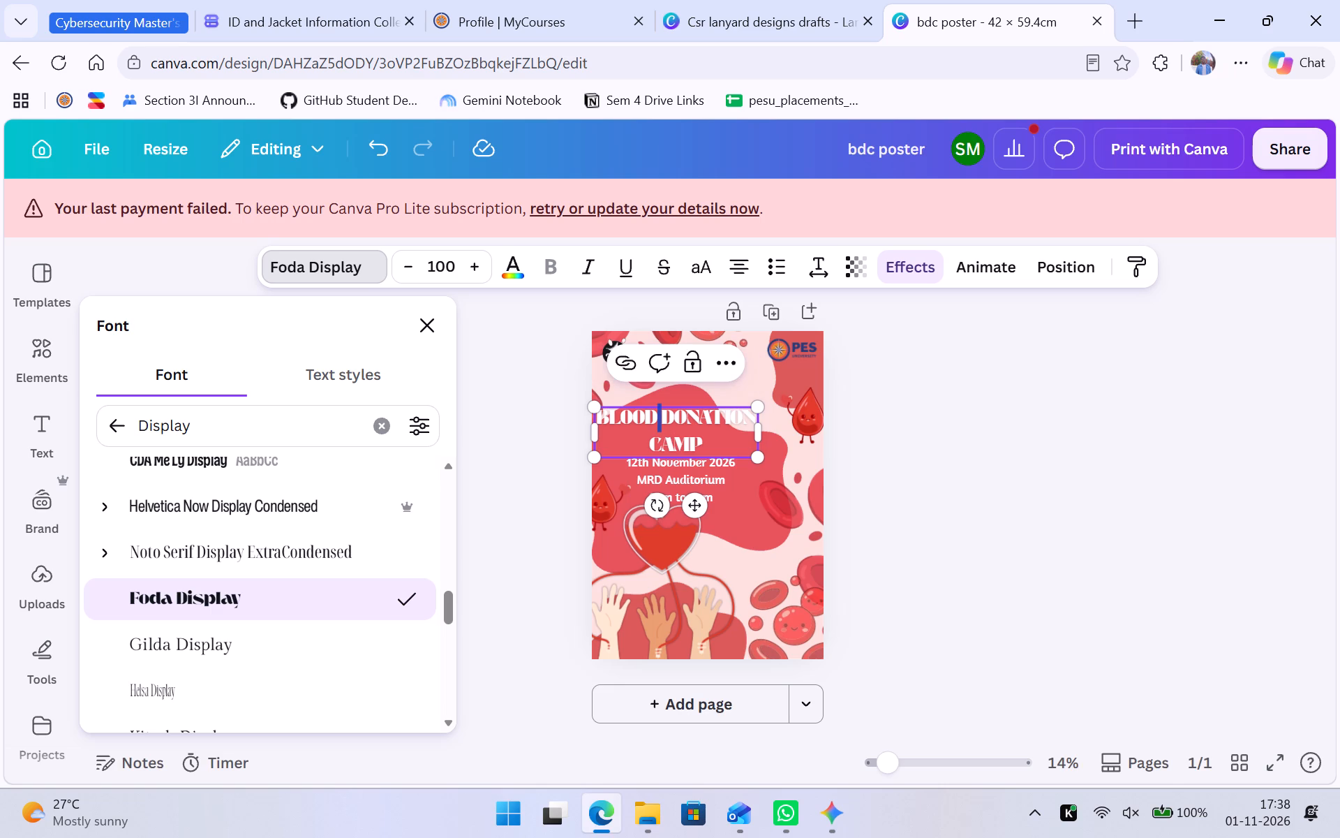
click(661, 418)
key(Return)
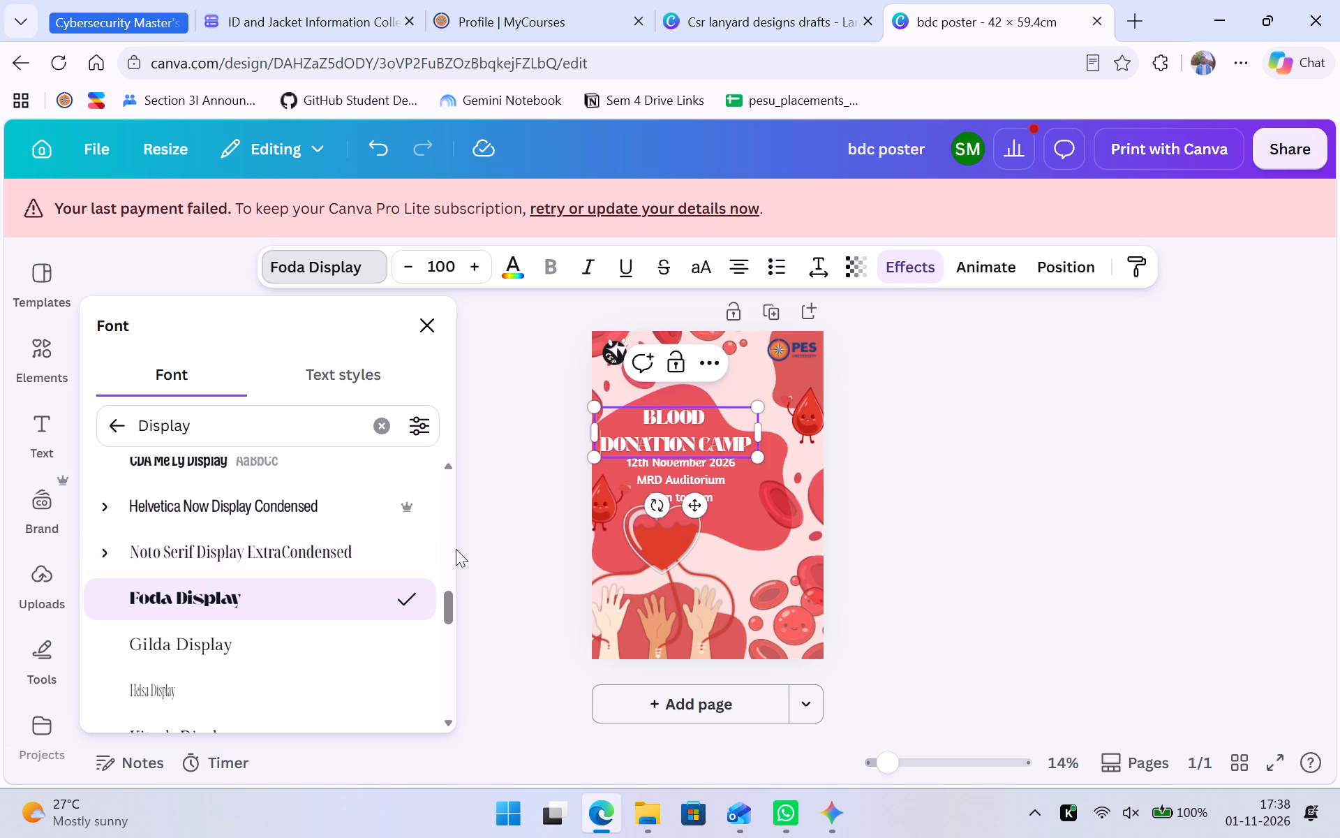
Change the font of the date, venue and time text to Red Hat Display, found among the Corporate fonts.
click(649, 476)
scroll(281, 547, down, 1)
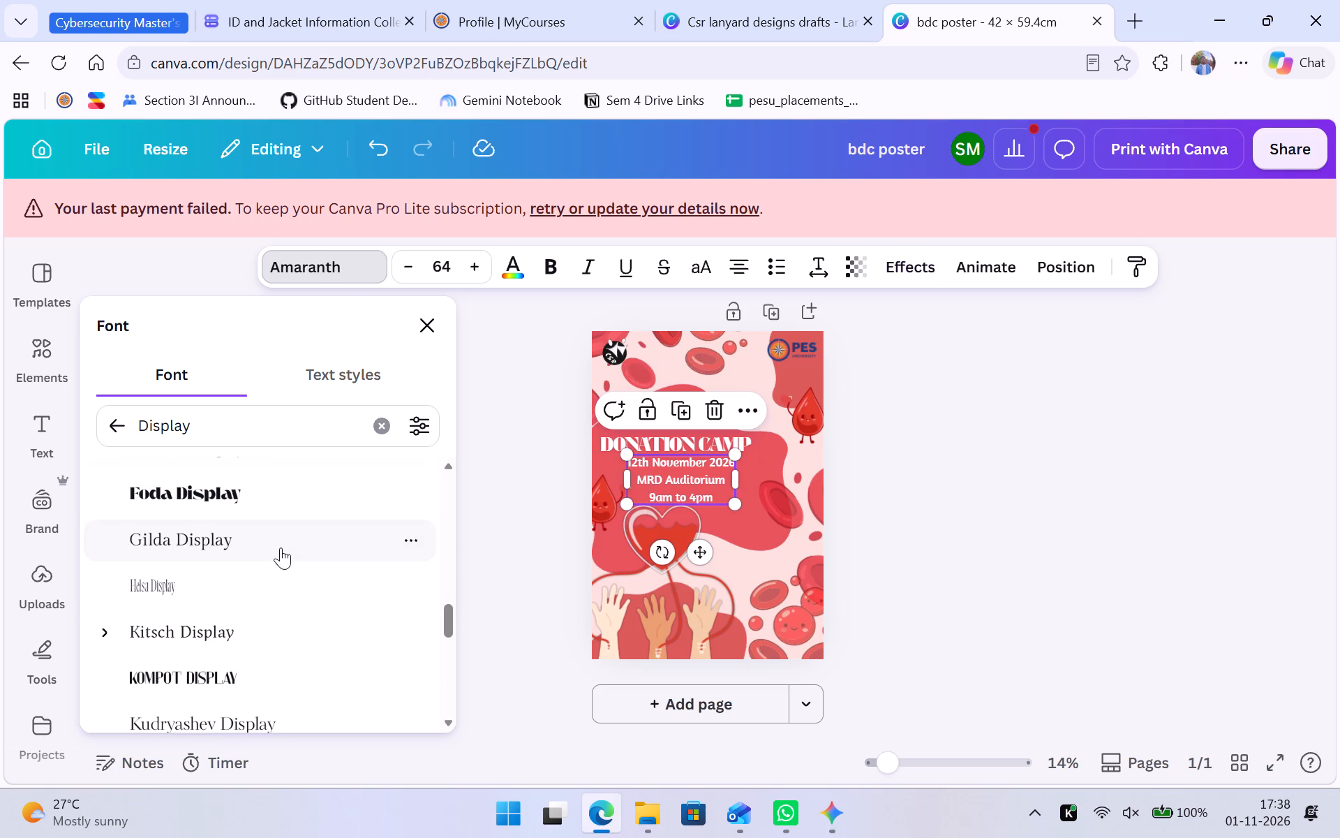
click(130, 420)
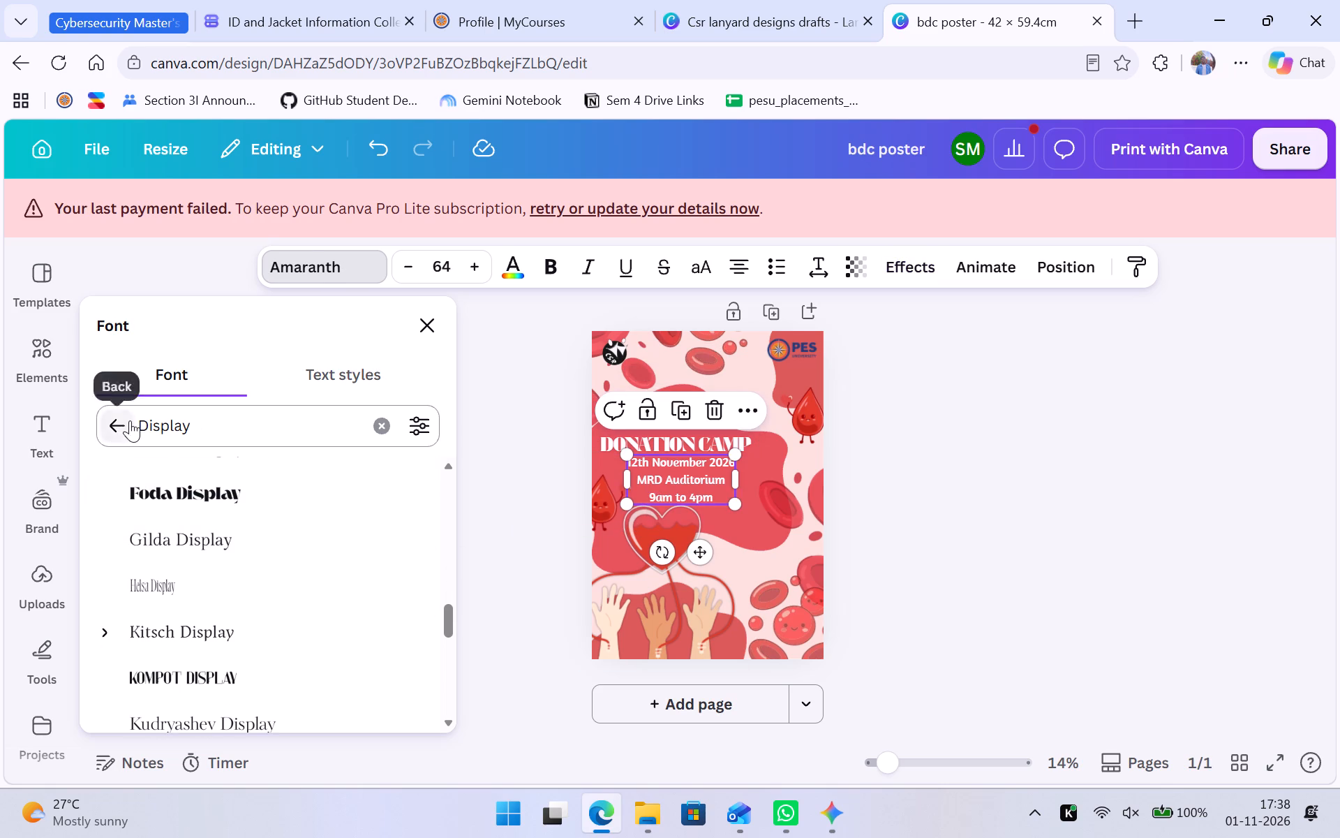
click(271, 483)
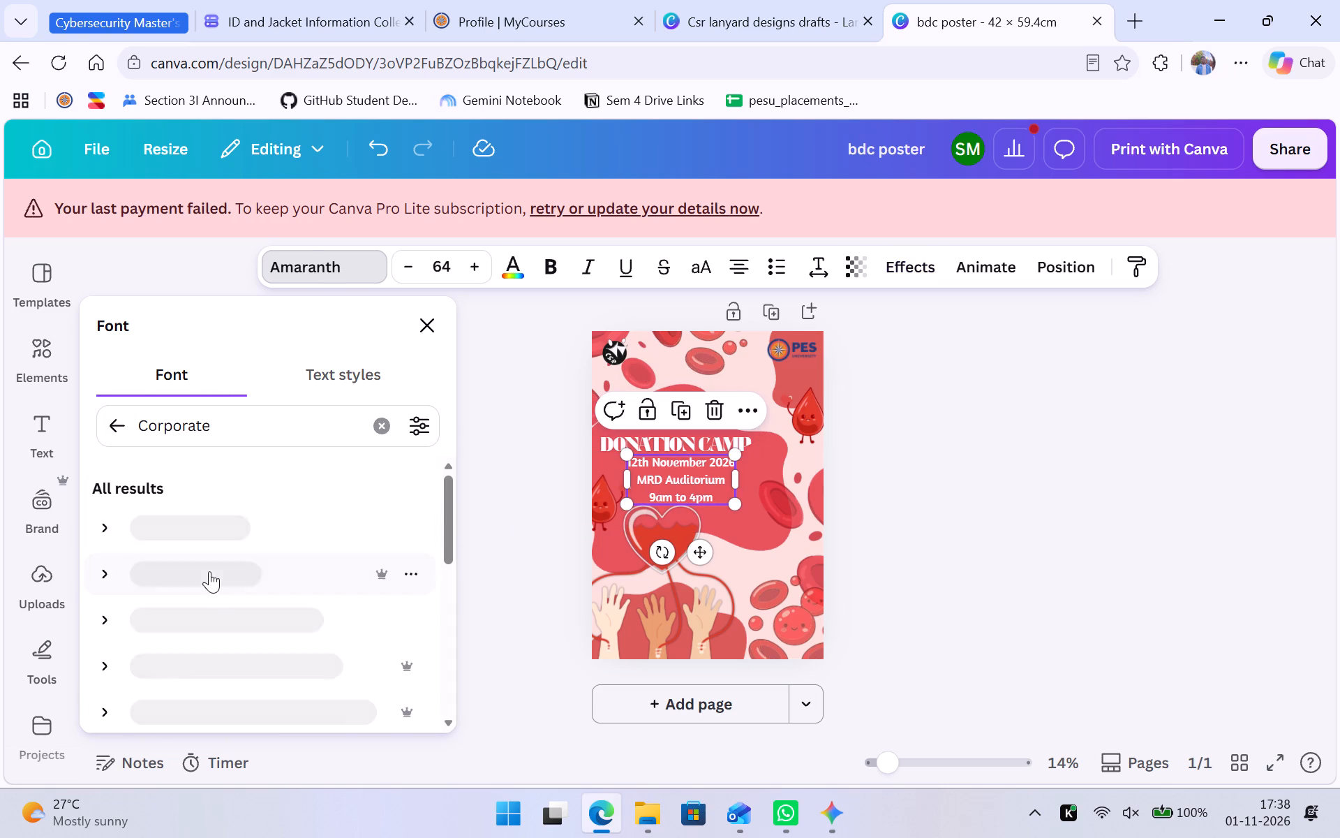
scroll(204, 594, down, 6)
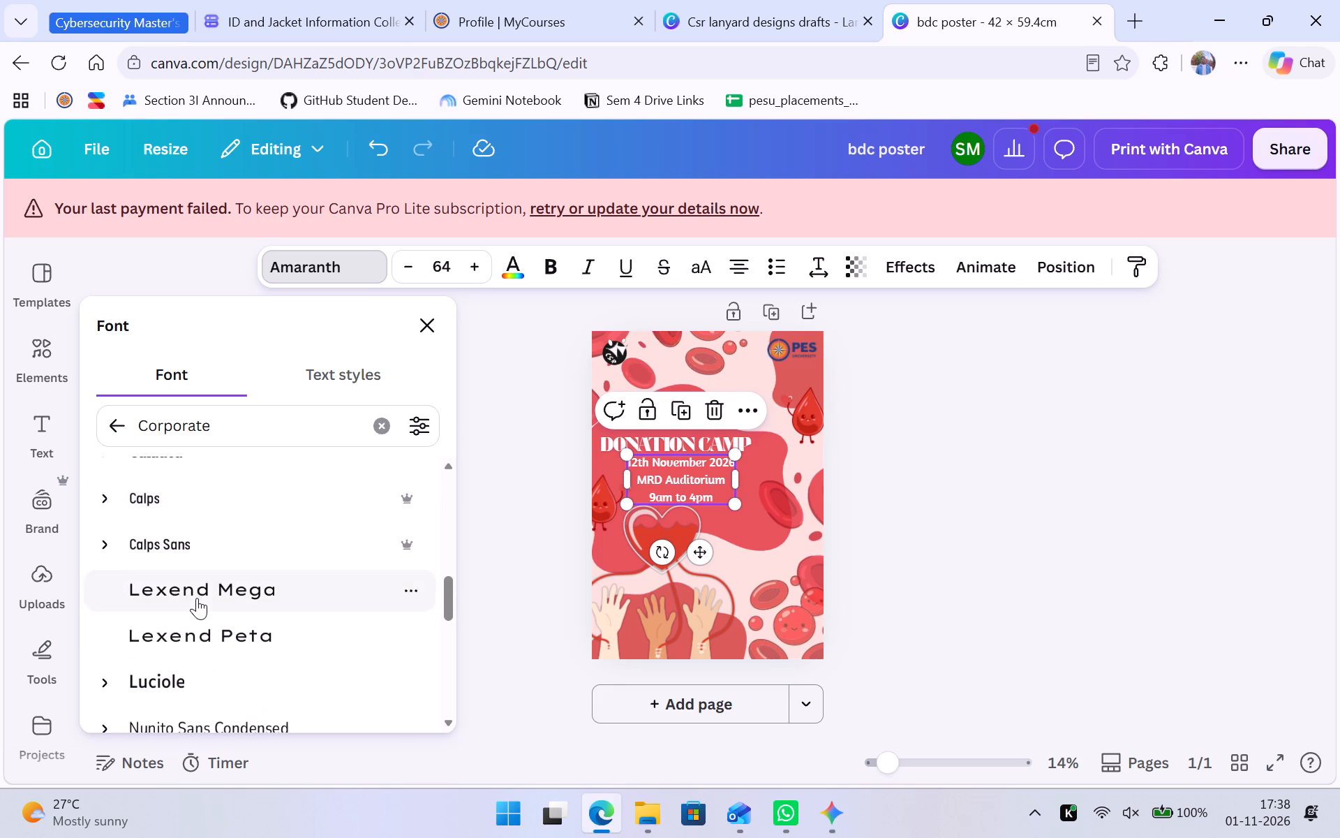
scroll(197, 598, down, 3)
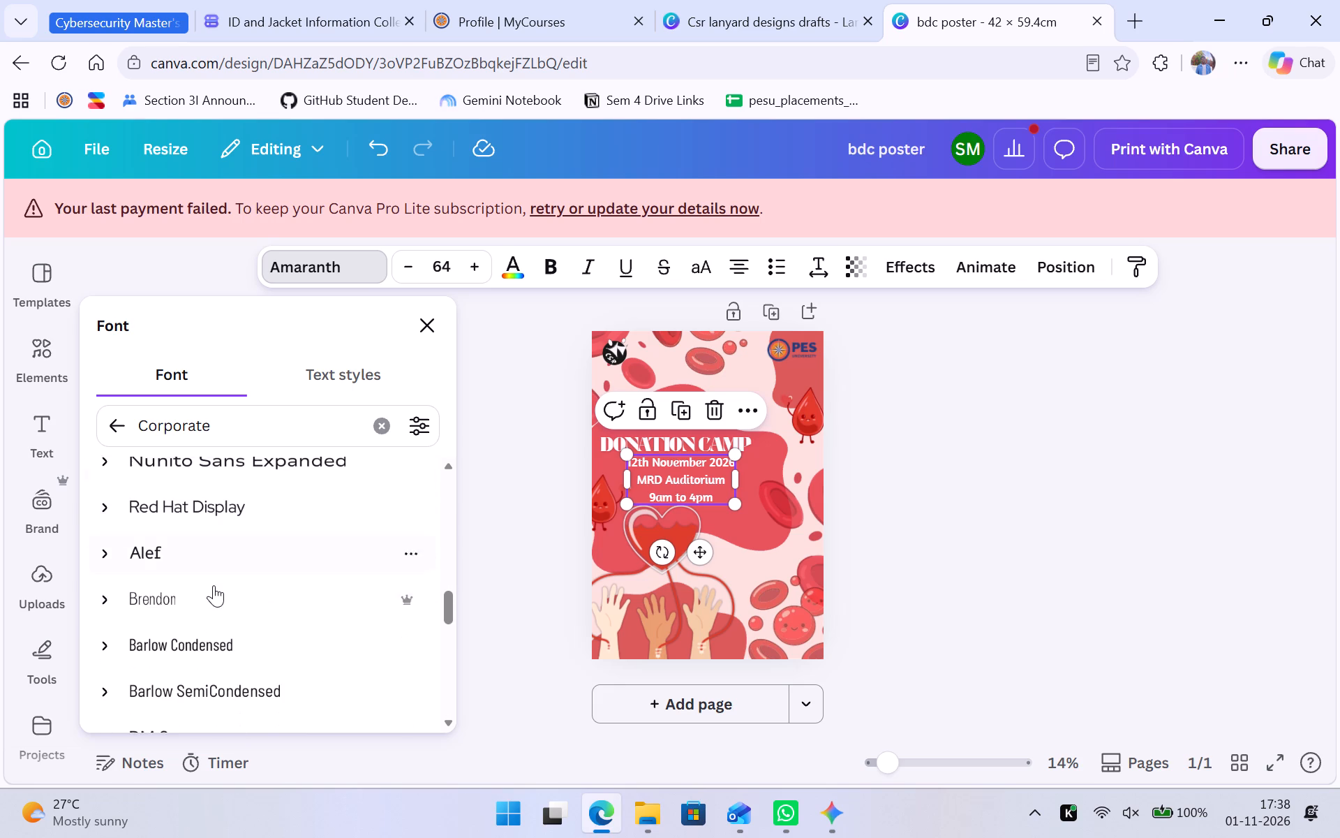
click(225, 497)
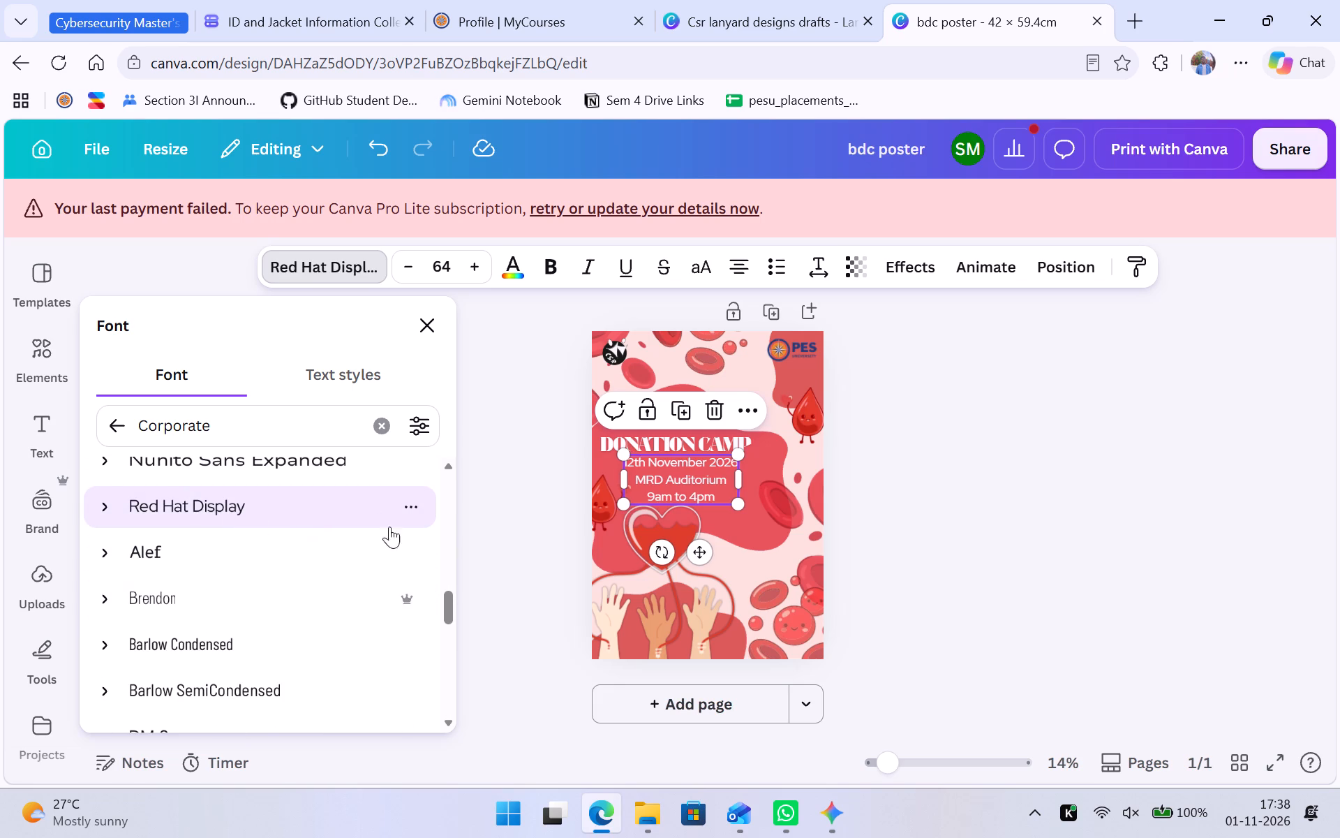
Make the date, venue and time text bold and deselect it.
click(617, 486)
click(546, 271)
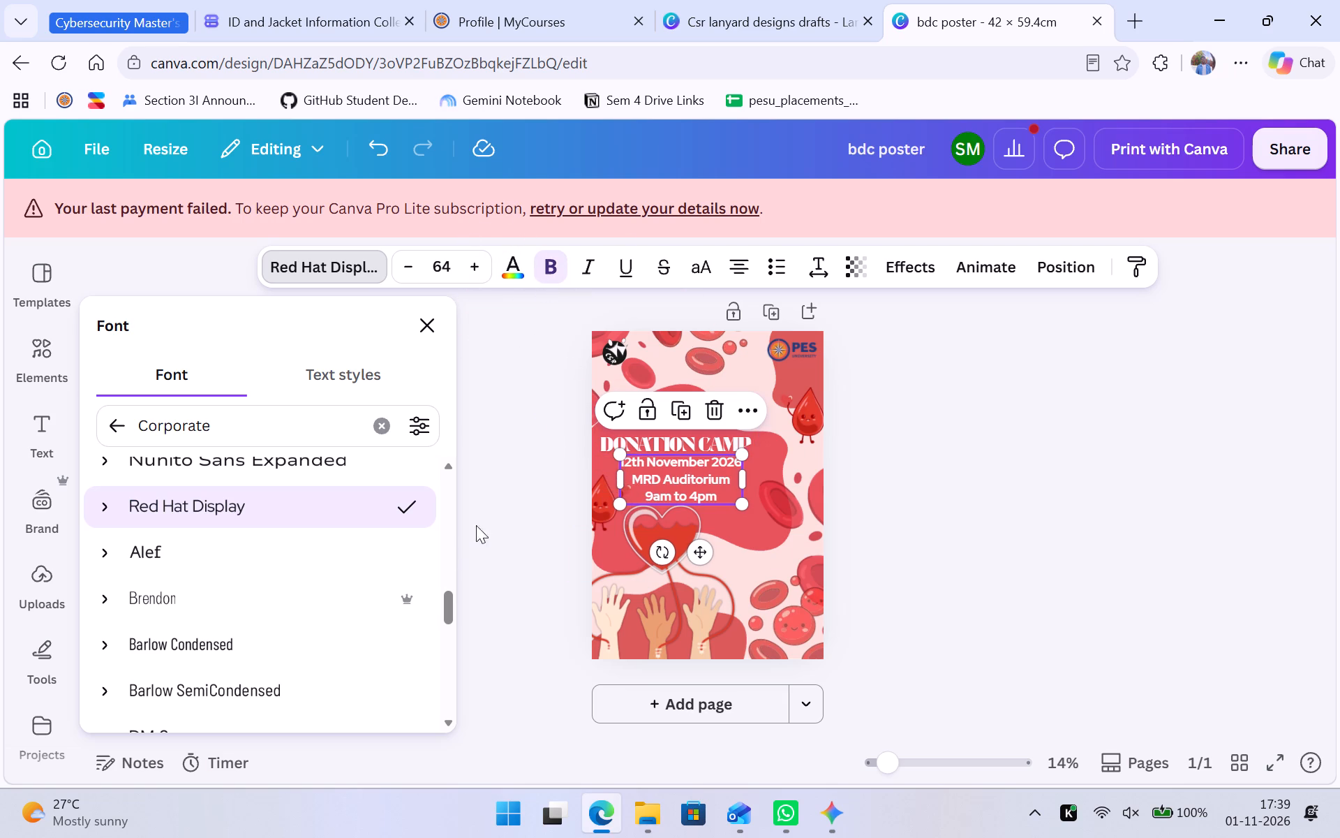
click(511, 517)
click(511, 517)
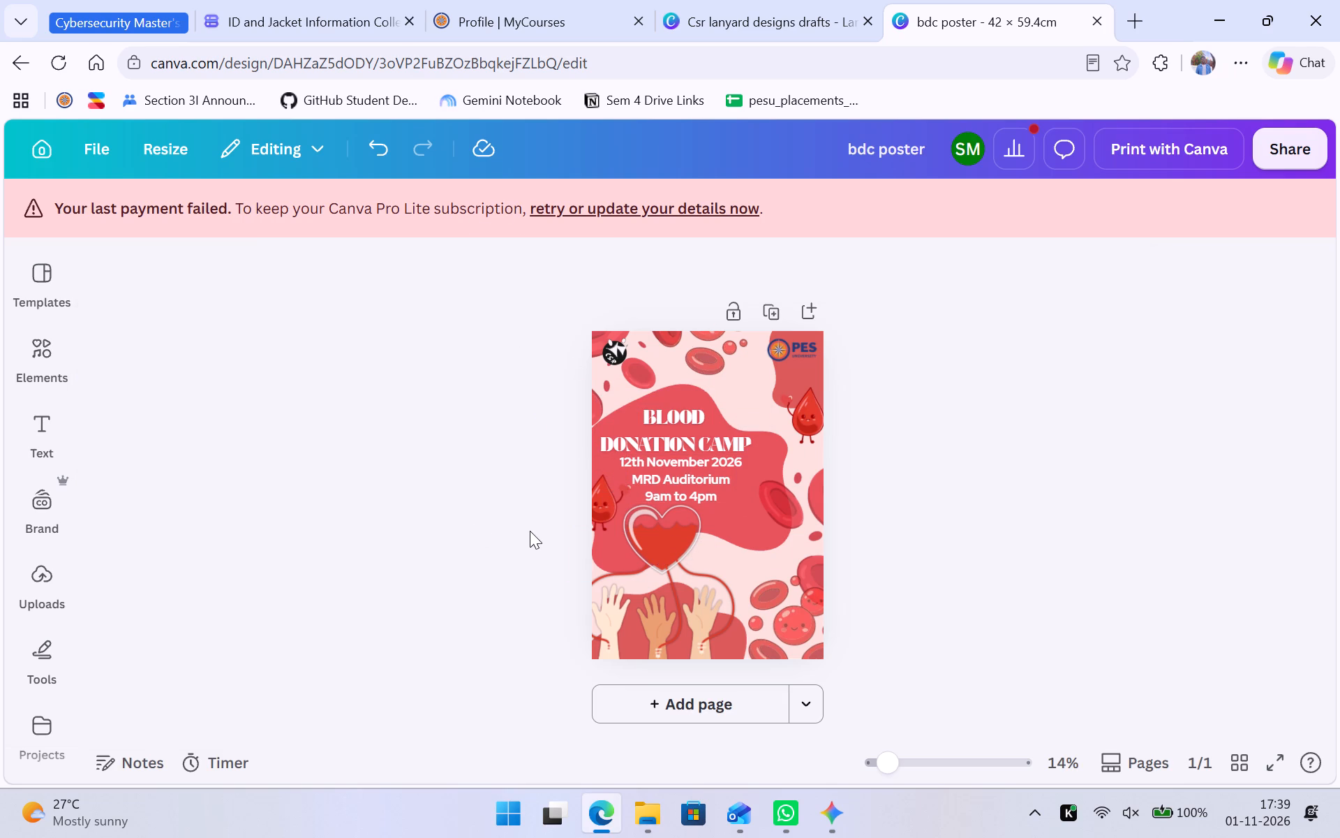
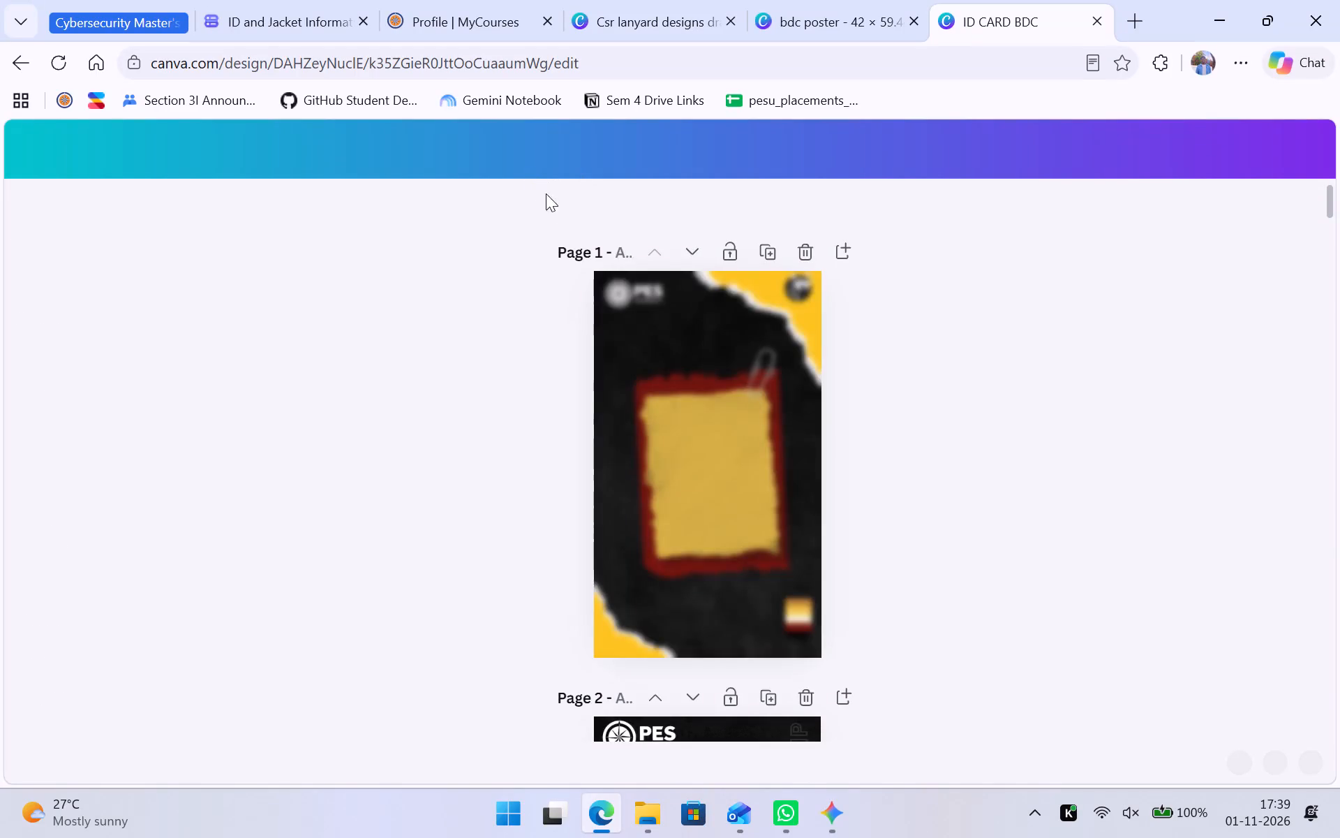
Look through the pages of the ID CARD BDC design as style reference, ending at page 6 with the red gingham corners.
scroll(593, 405, down, 2)
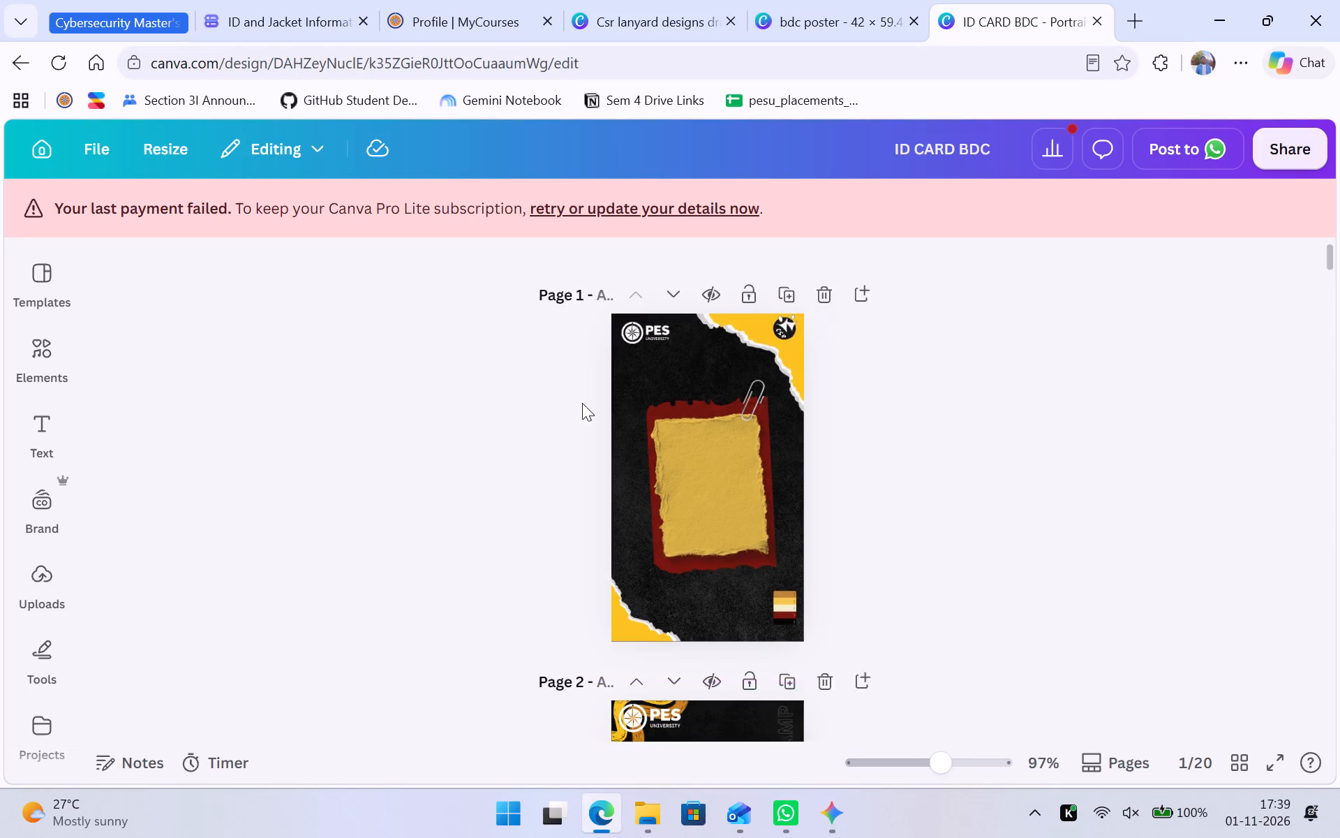
scroll(582, 403, down, 17)
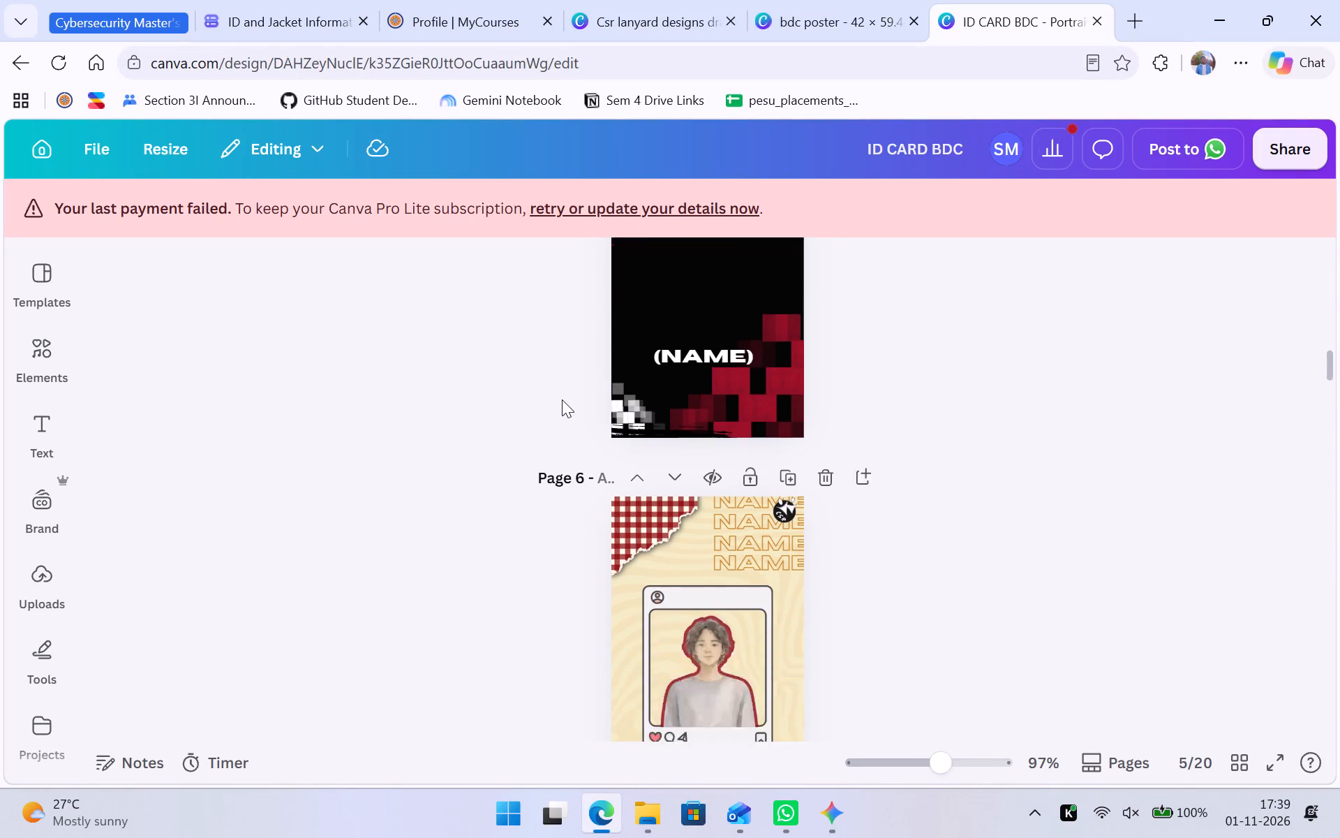
scroll(562, 393, up, 1)
scroll(561, 393, down, 2)
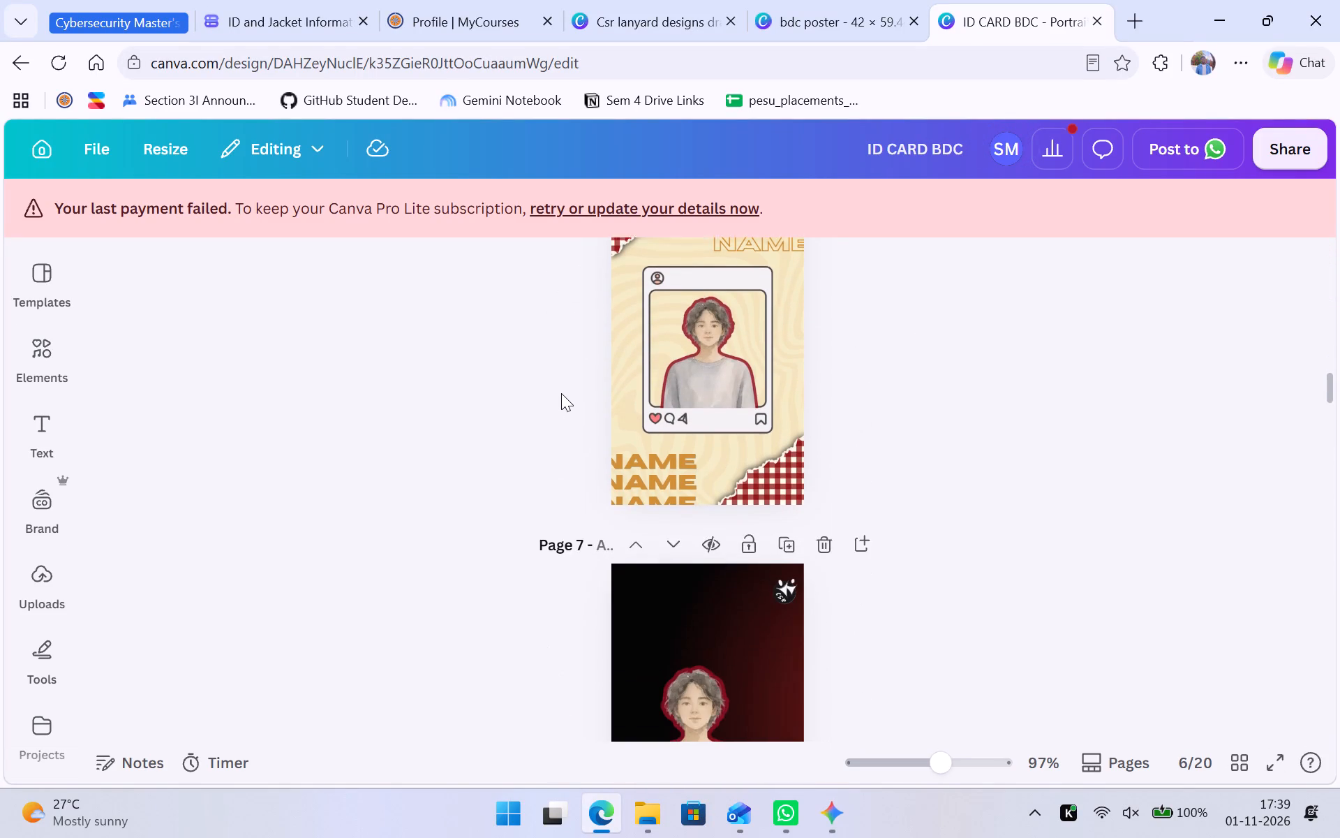
scroll(561, 393, down, 3)
scroll(561, 393, up, 4)
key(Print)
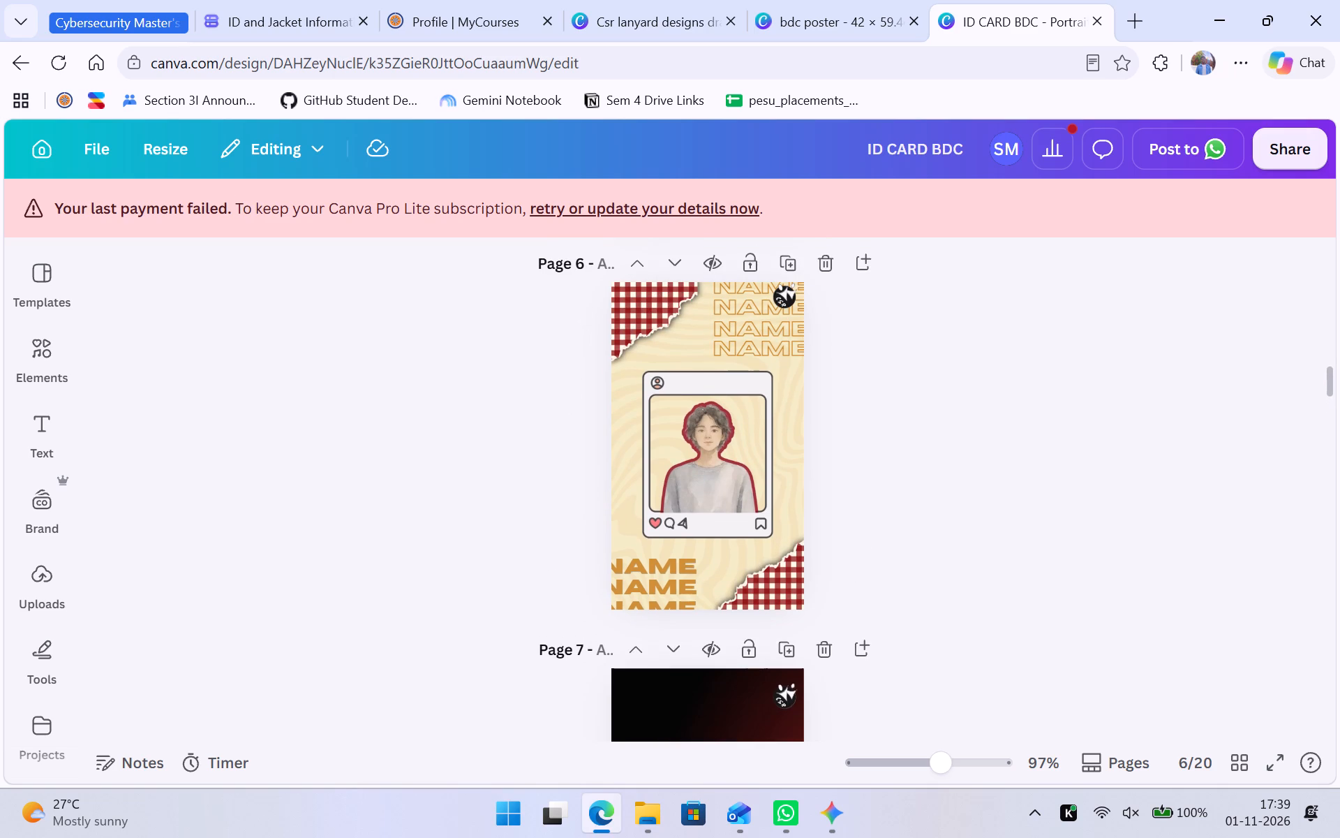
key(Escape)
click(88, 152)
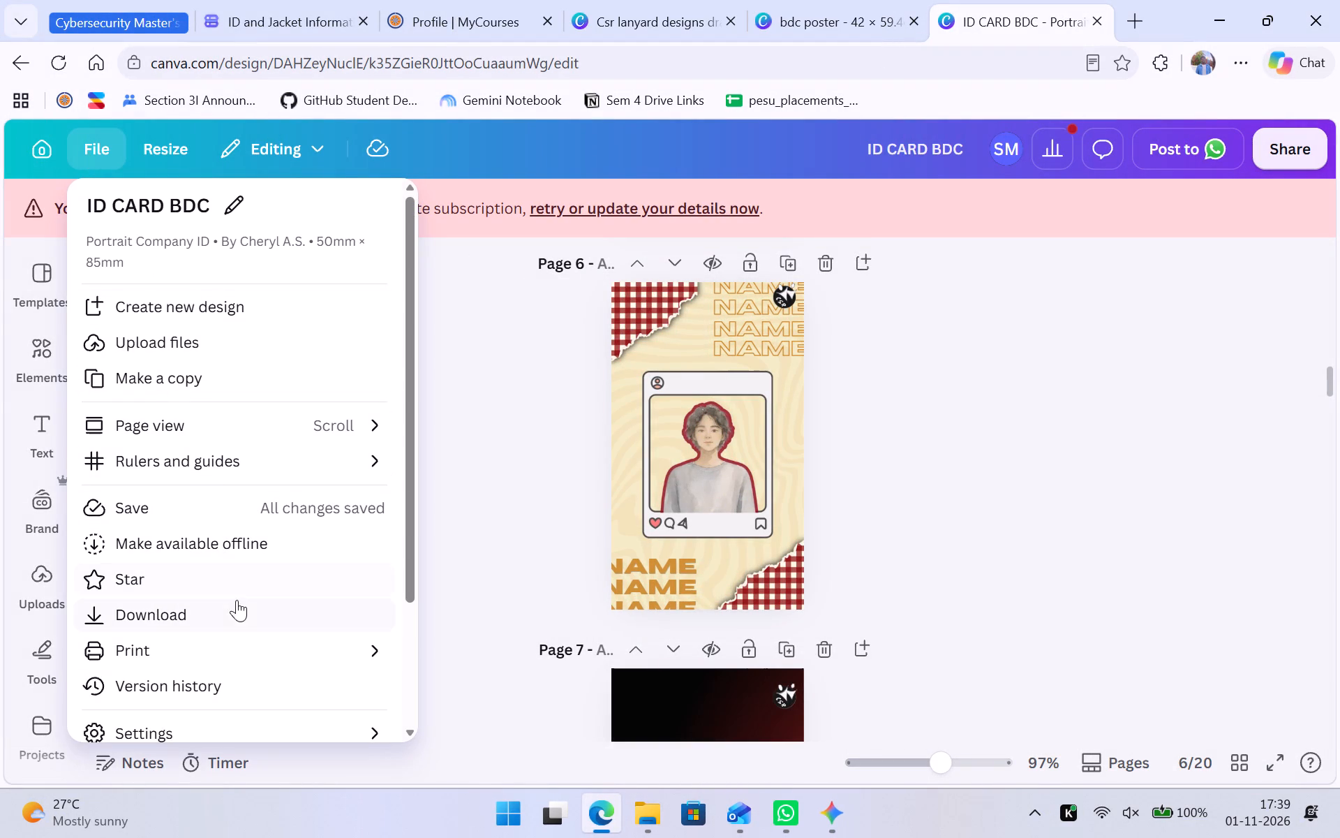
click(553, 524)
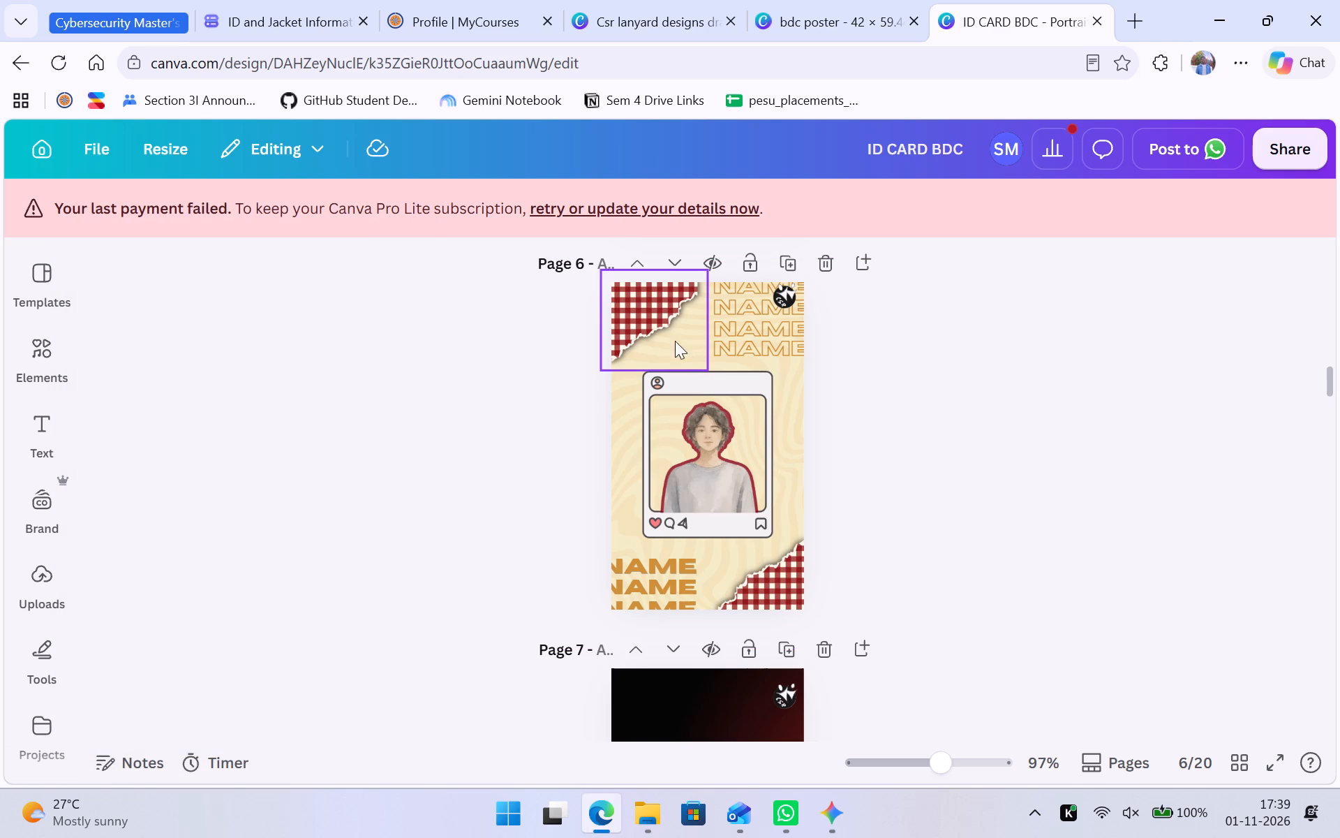
Select the red gingham torn-paper graphic in the upper-left corner of the page 6 card.
click(643, 321)
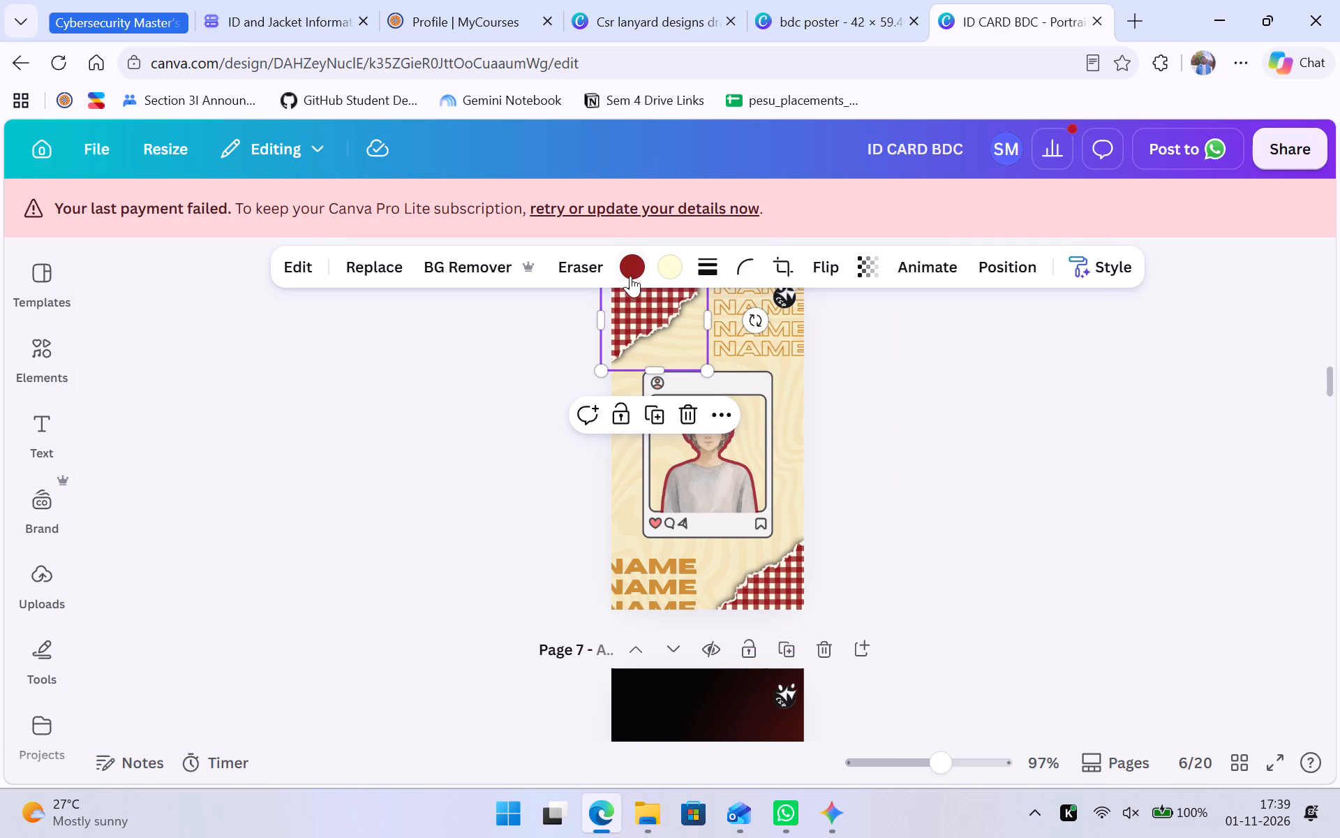
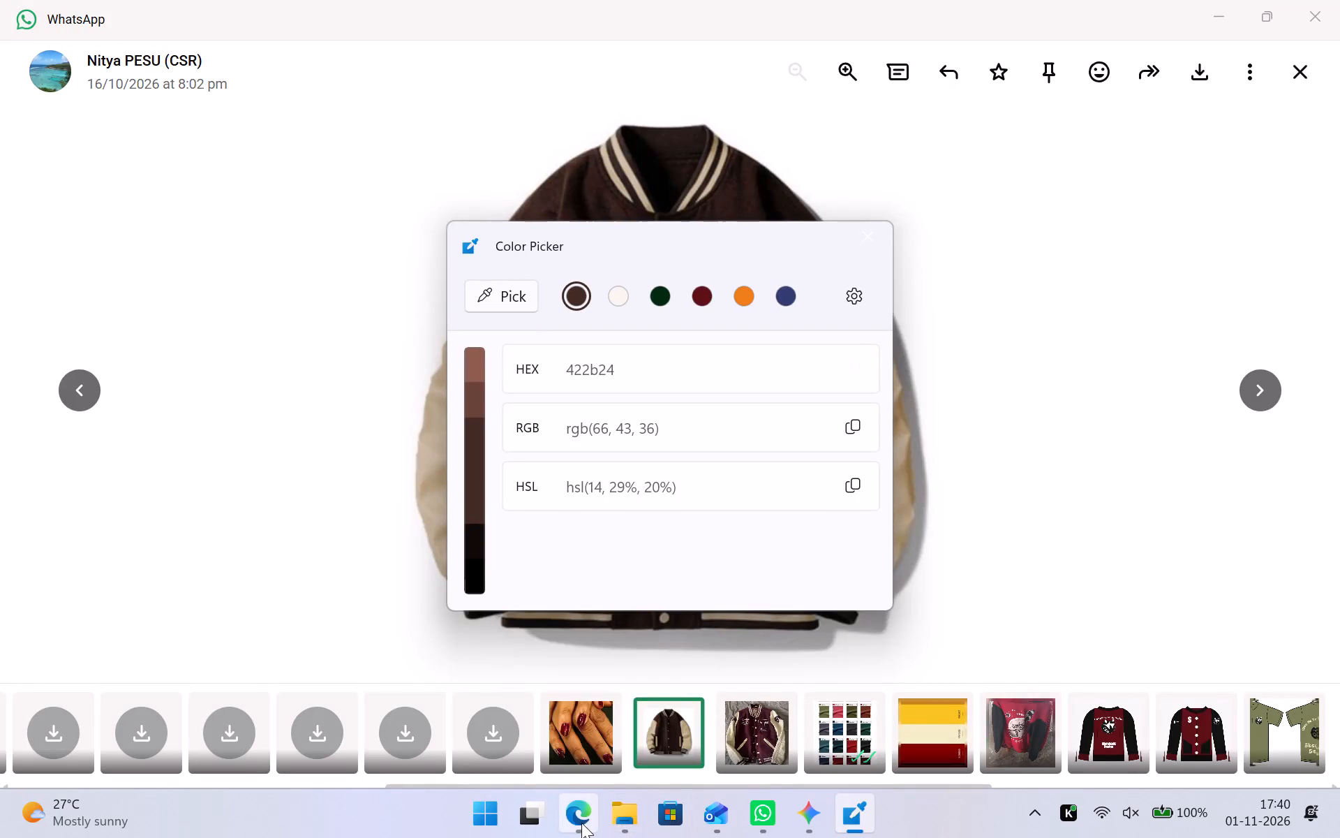
Close the Color Picker and open the Varsity Jacket Designer file from the Downloads folder.
click(639, 815)
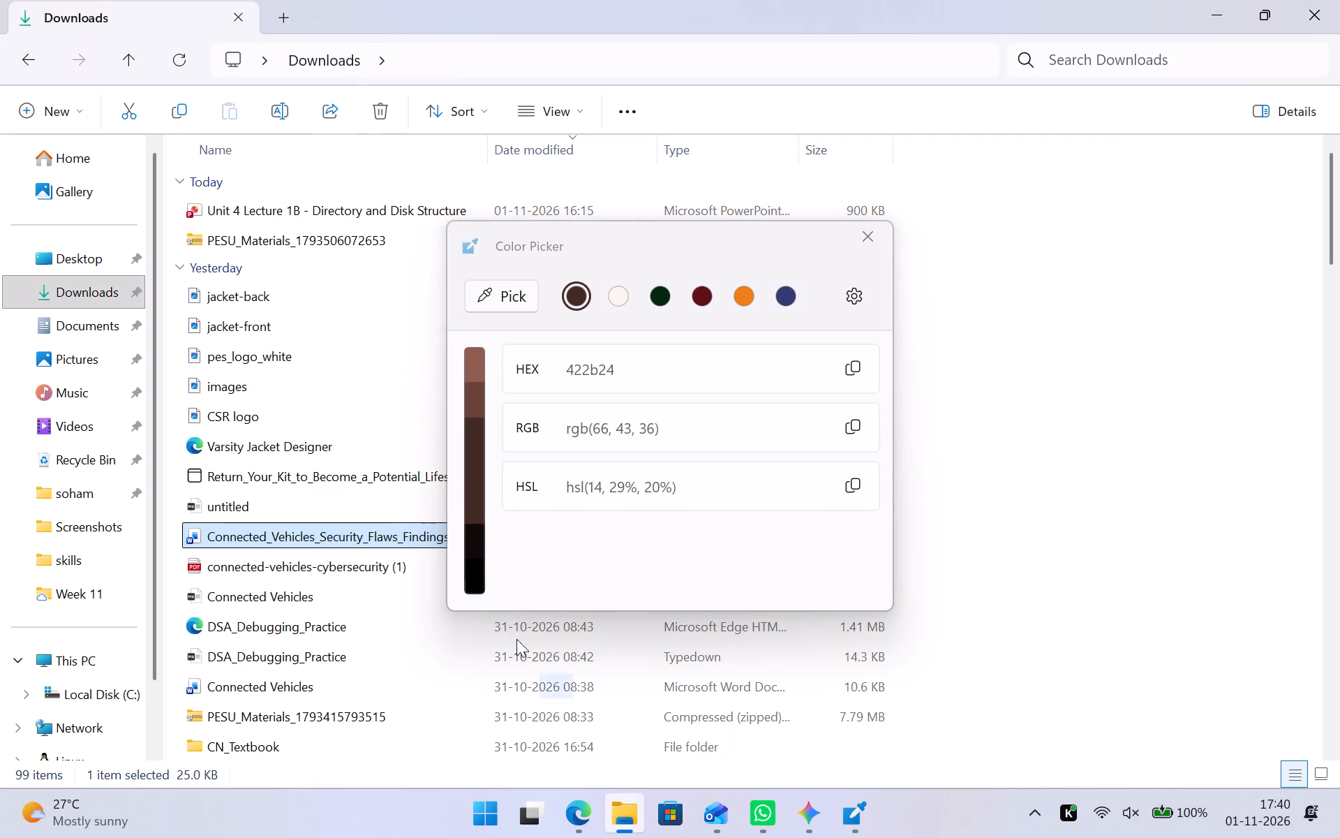
click(863, 244)
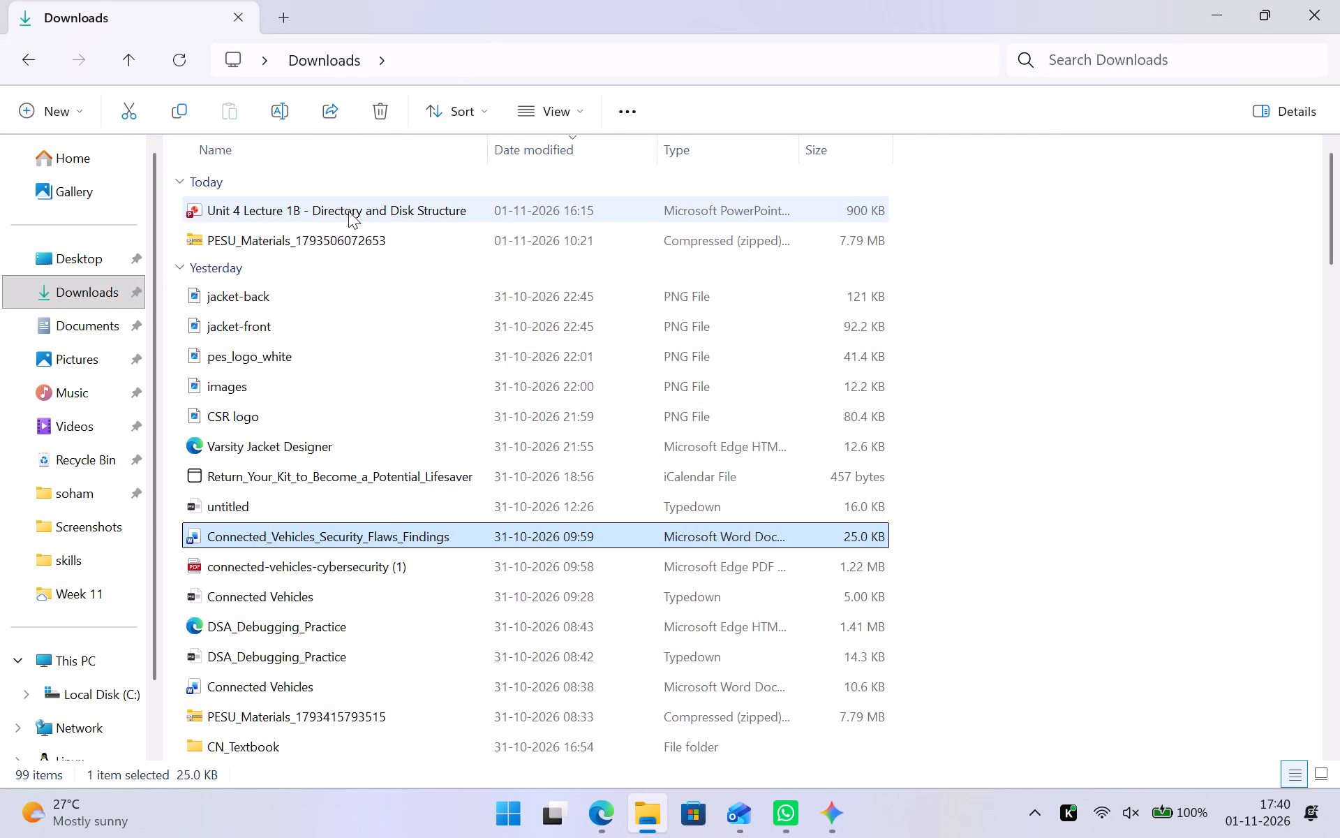
double_click(330, 442)
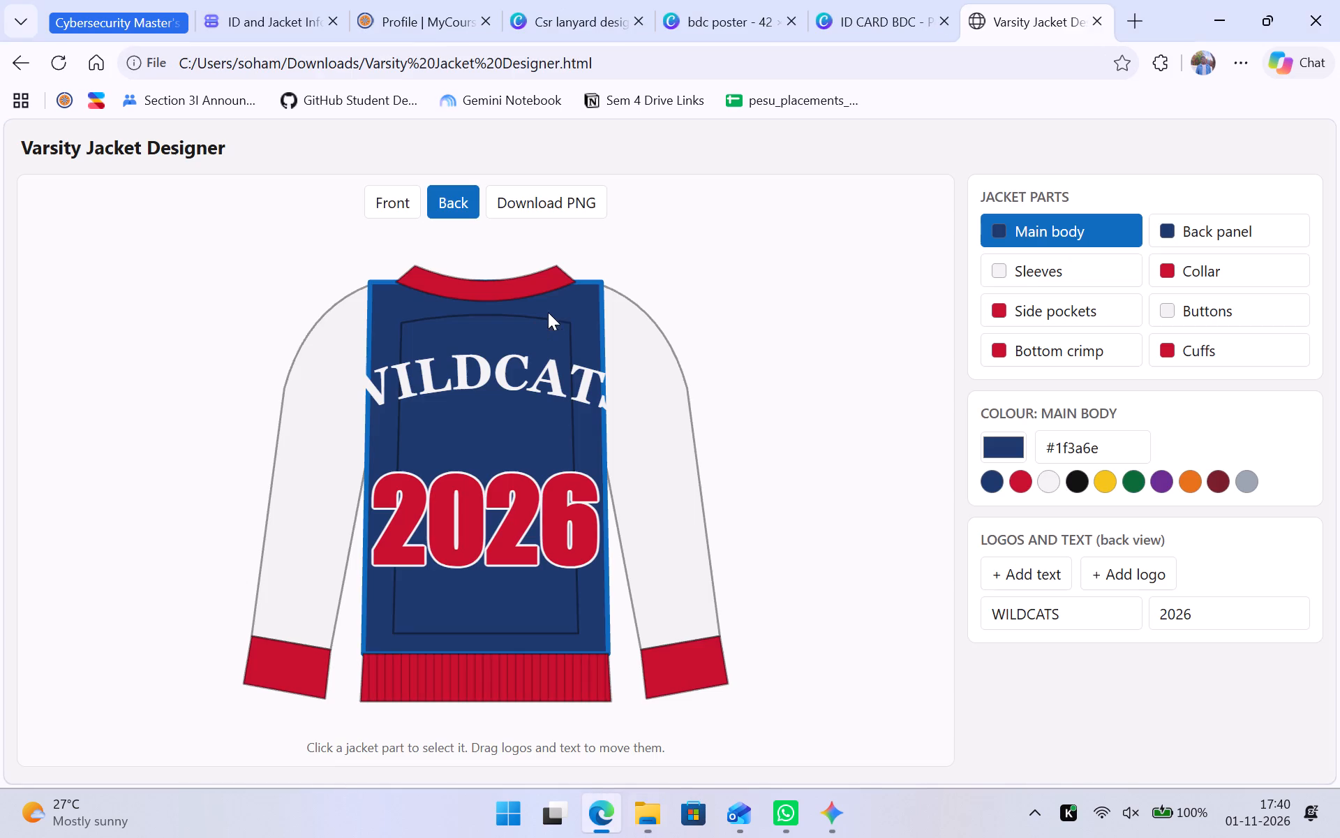
Show the jacket's front view and set the main body colour to the copied hex value #422b24.
click(401, 213)
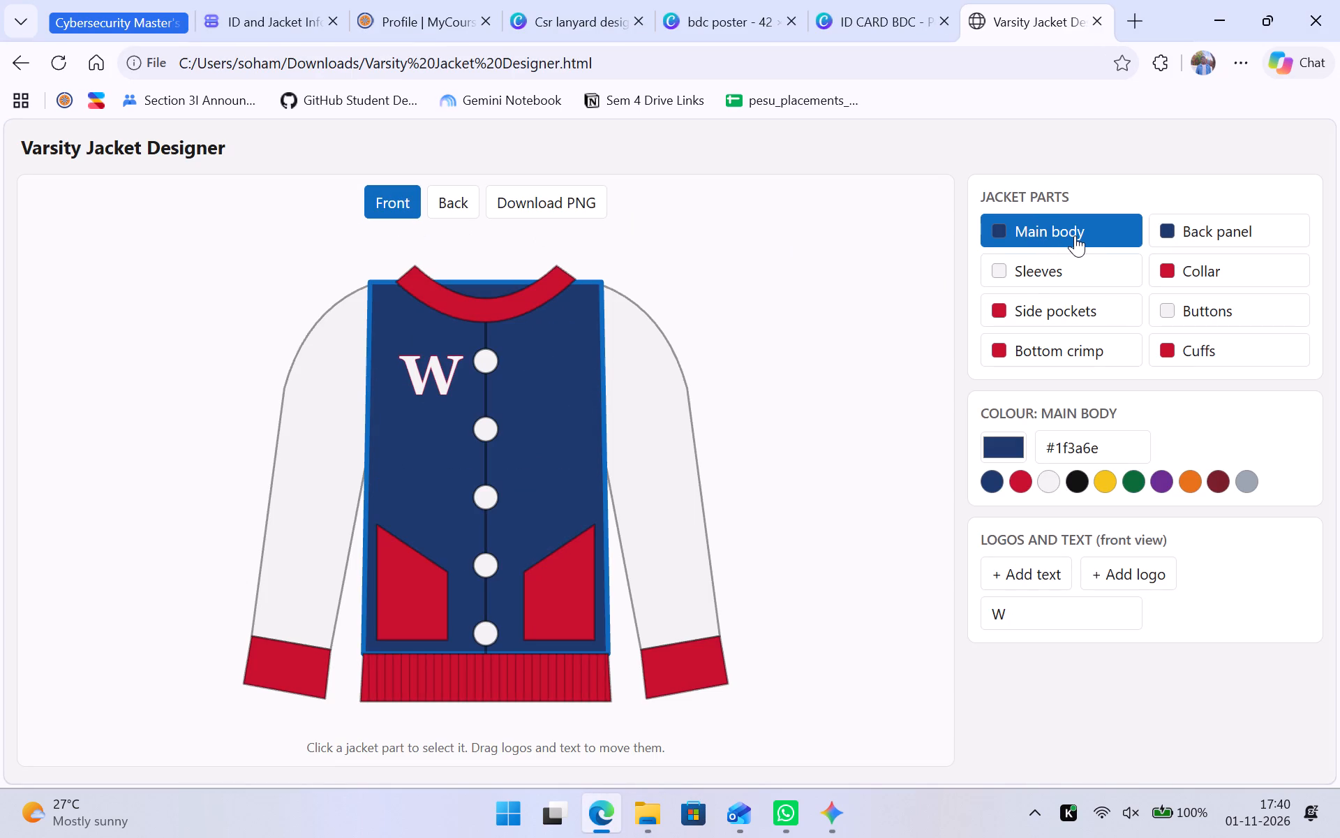
double_click(1082, 448)
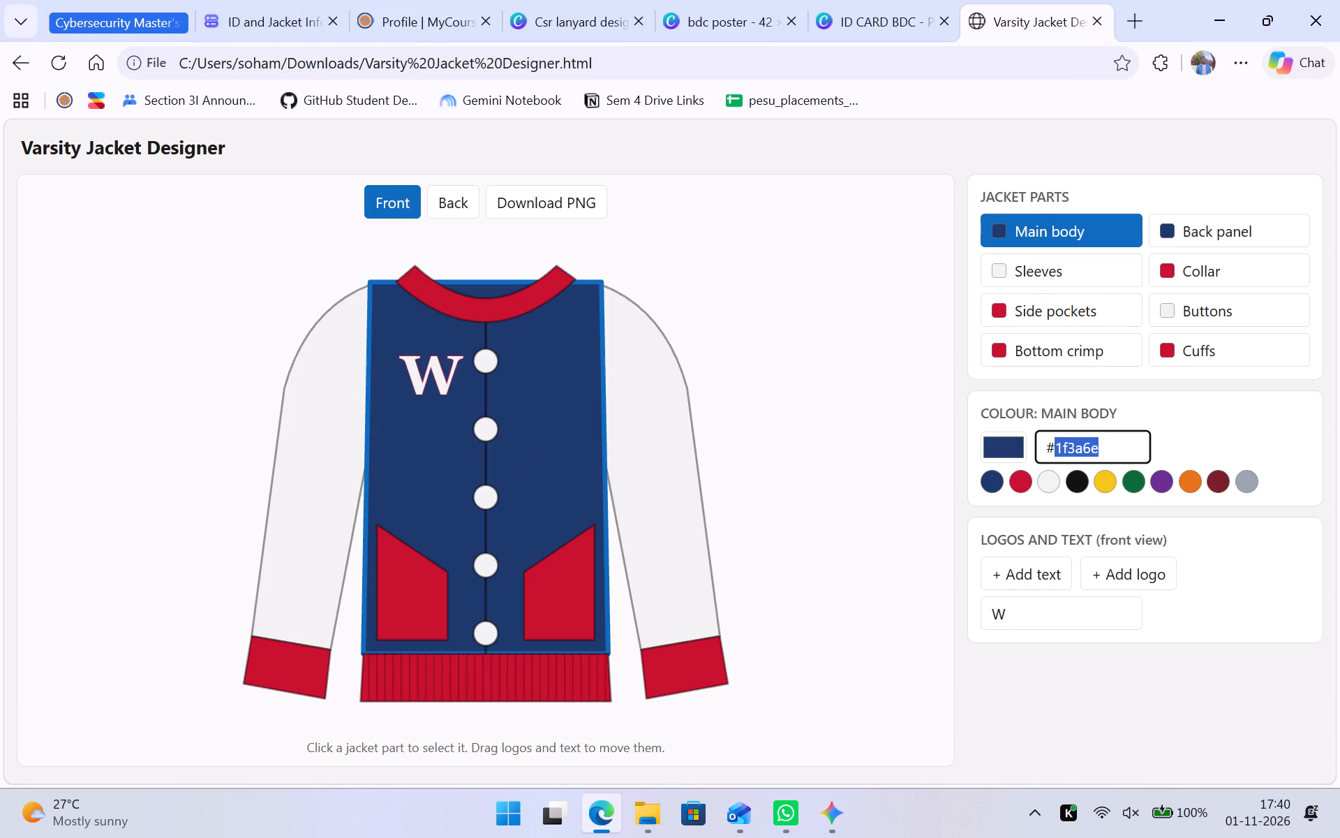
key(ctrl+v)
key(Return)
Set the jacket's back panel colour to #422b24.
click(1191, 237)
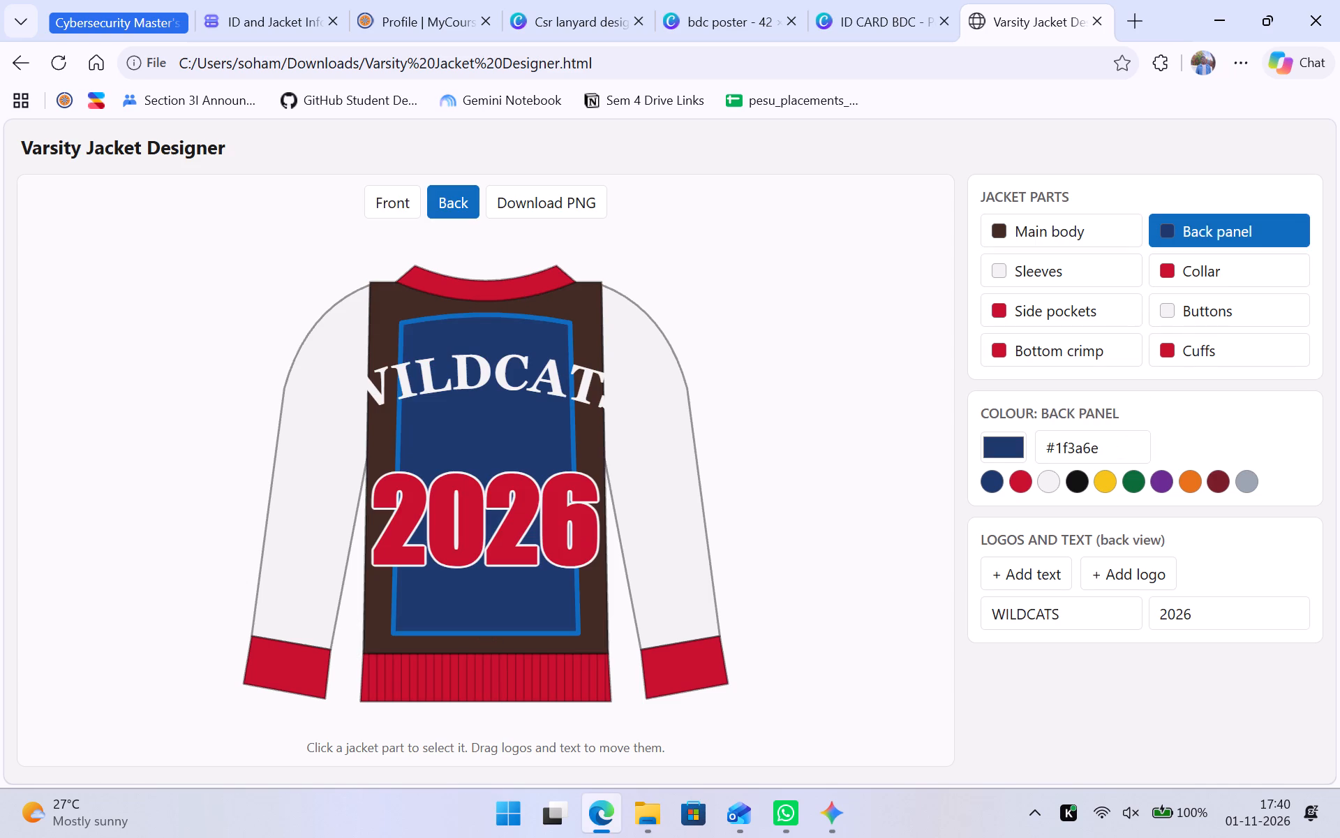
double_click(1085, 445)
key(ctrl+v)
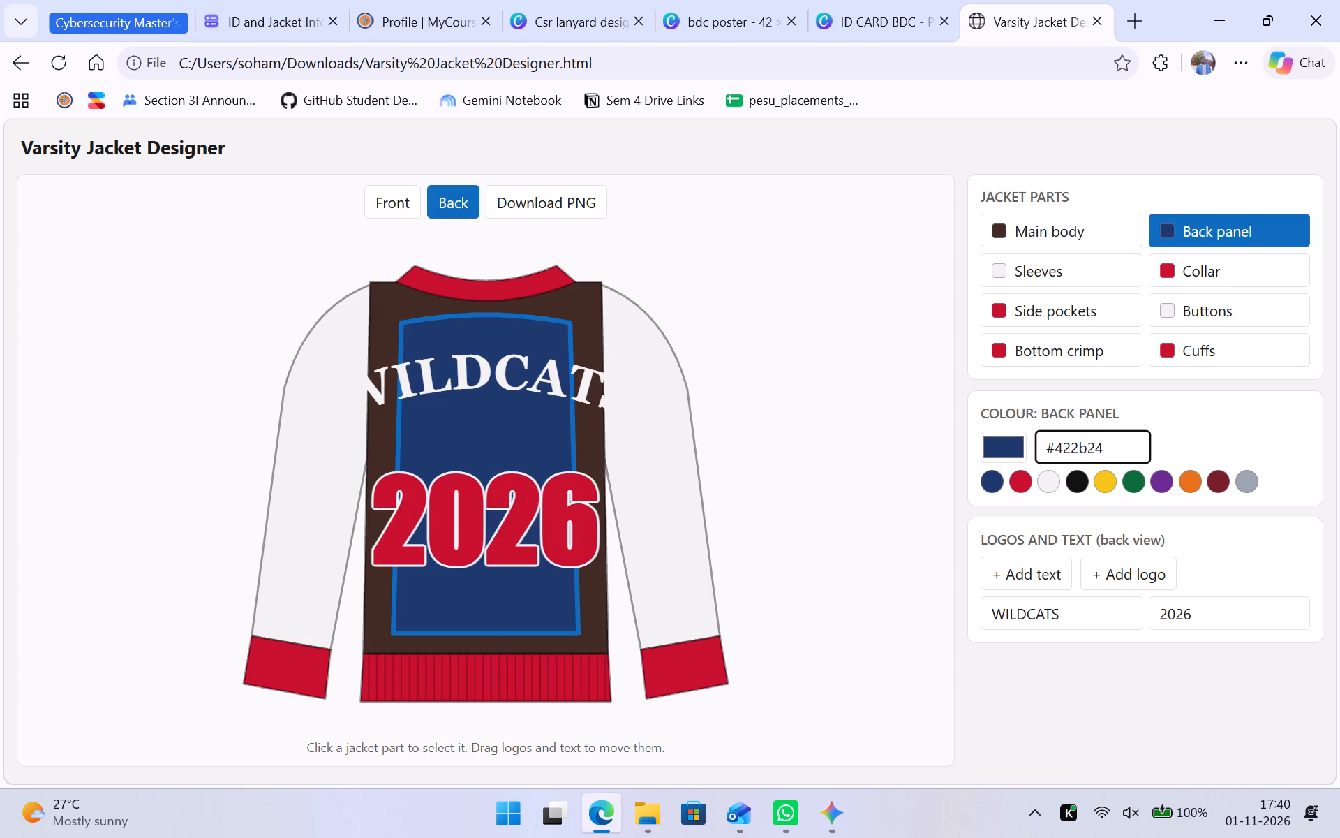
key(Return)
Select the jacket's sleeves for recolouring and switch away from the designer to fetch their colour from the reference photo.
click(1036, 266)
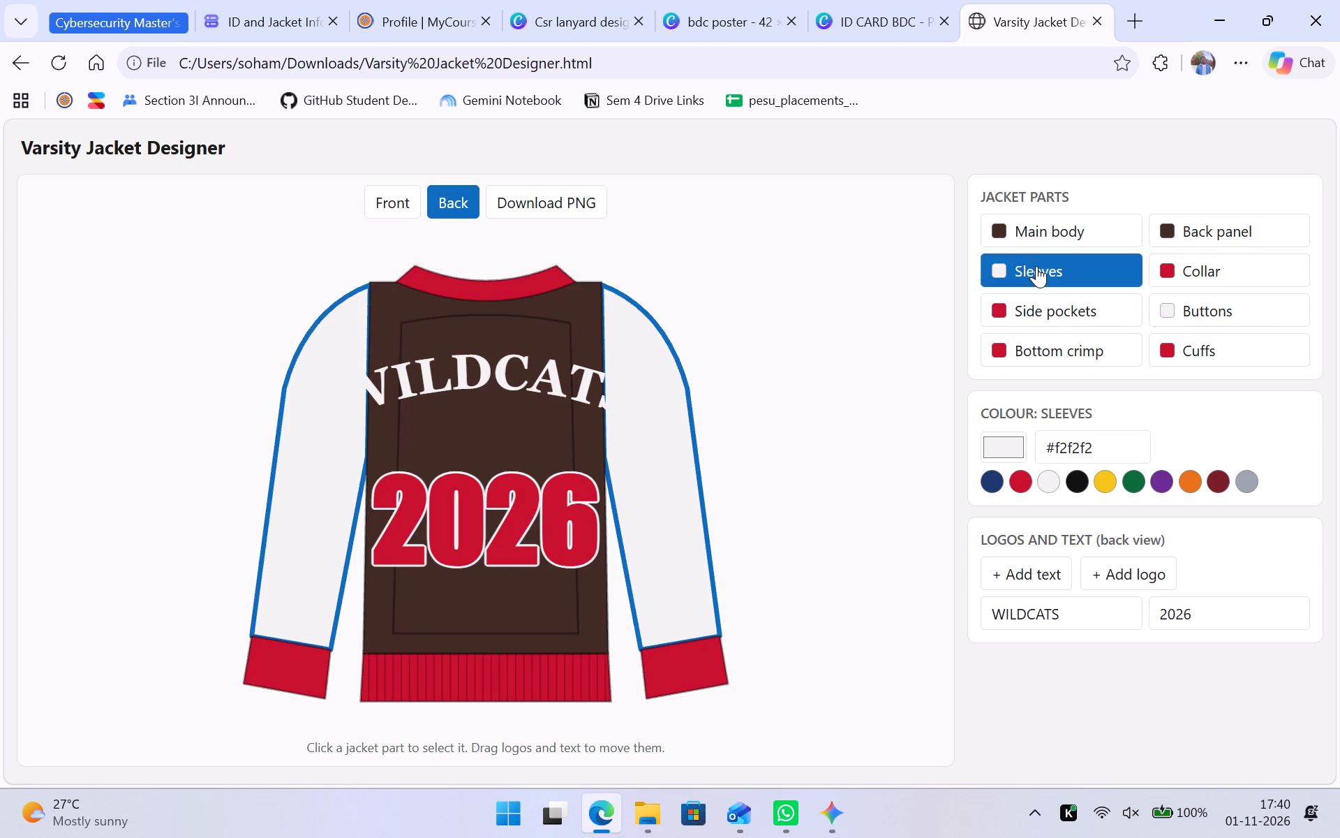
key(alt+Tab)
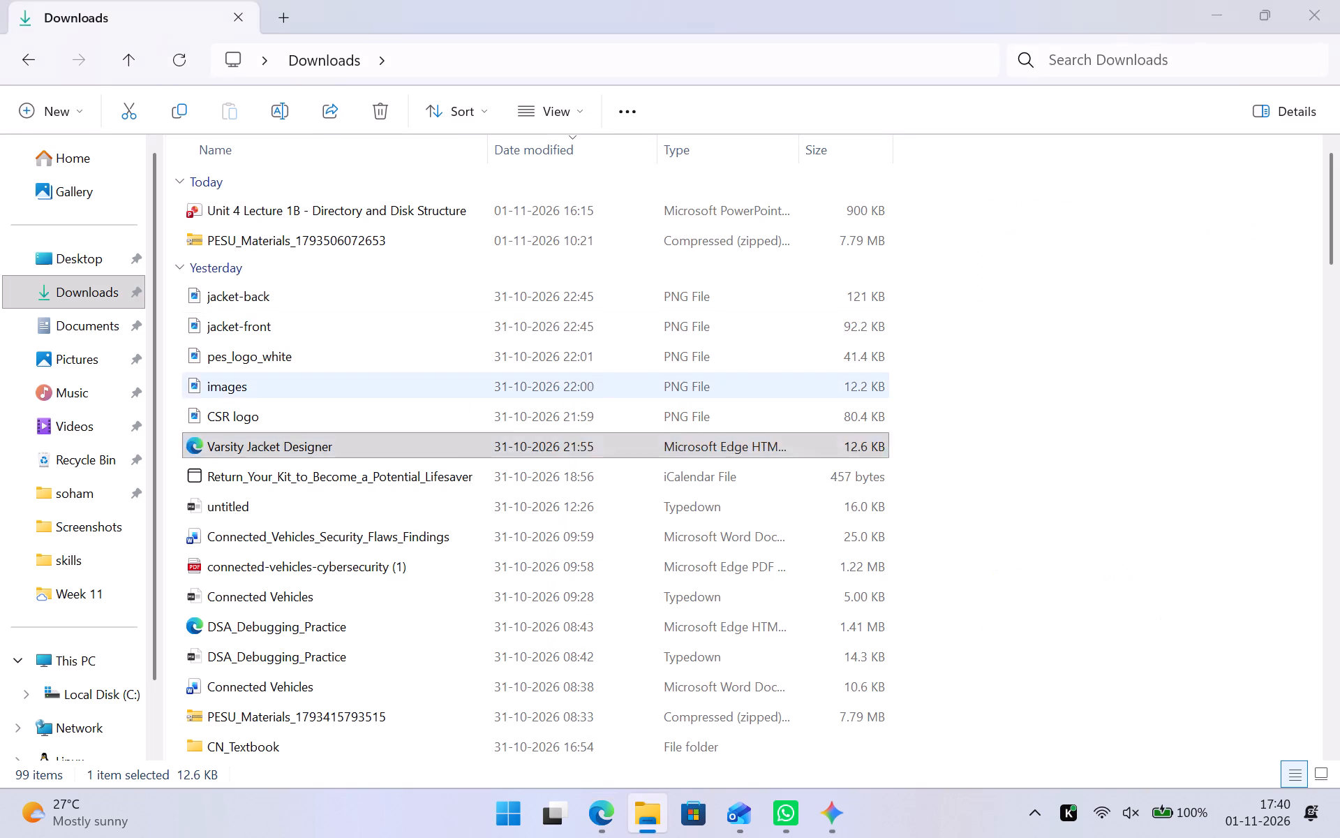
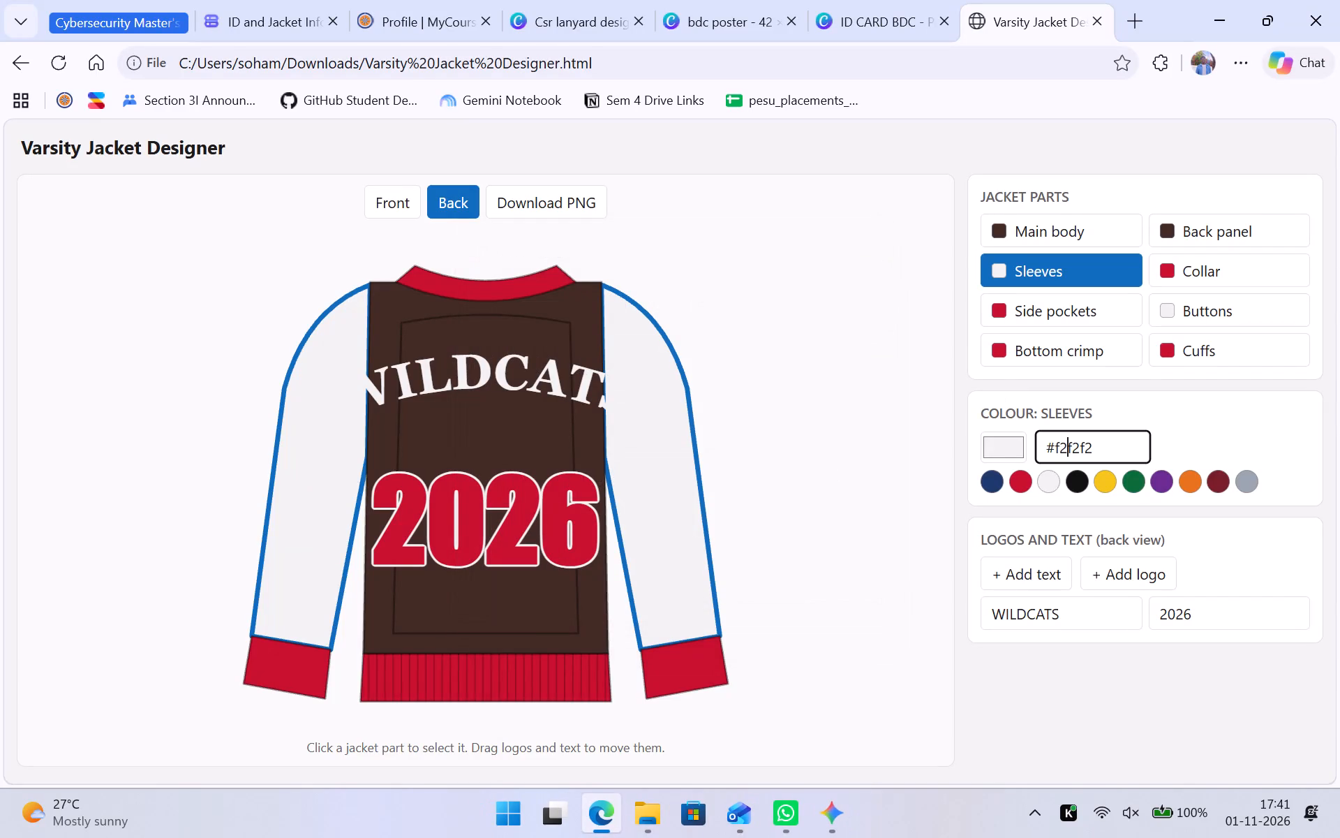
Set the jacket's sleeve colour to the copied hex value #cab89d.
key(ctrl+v)
key(Return)
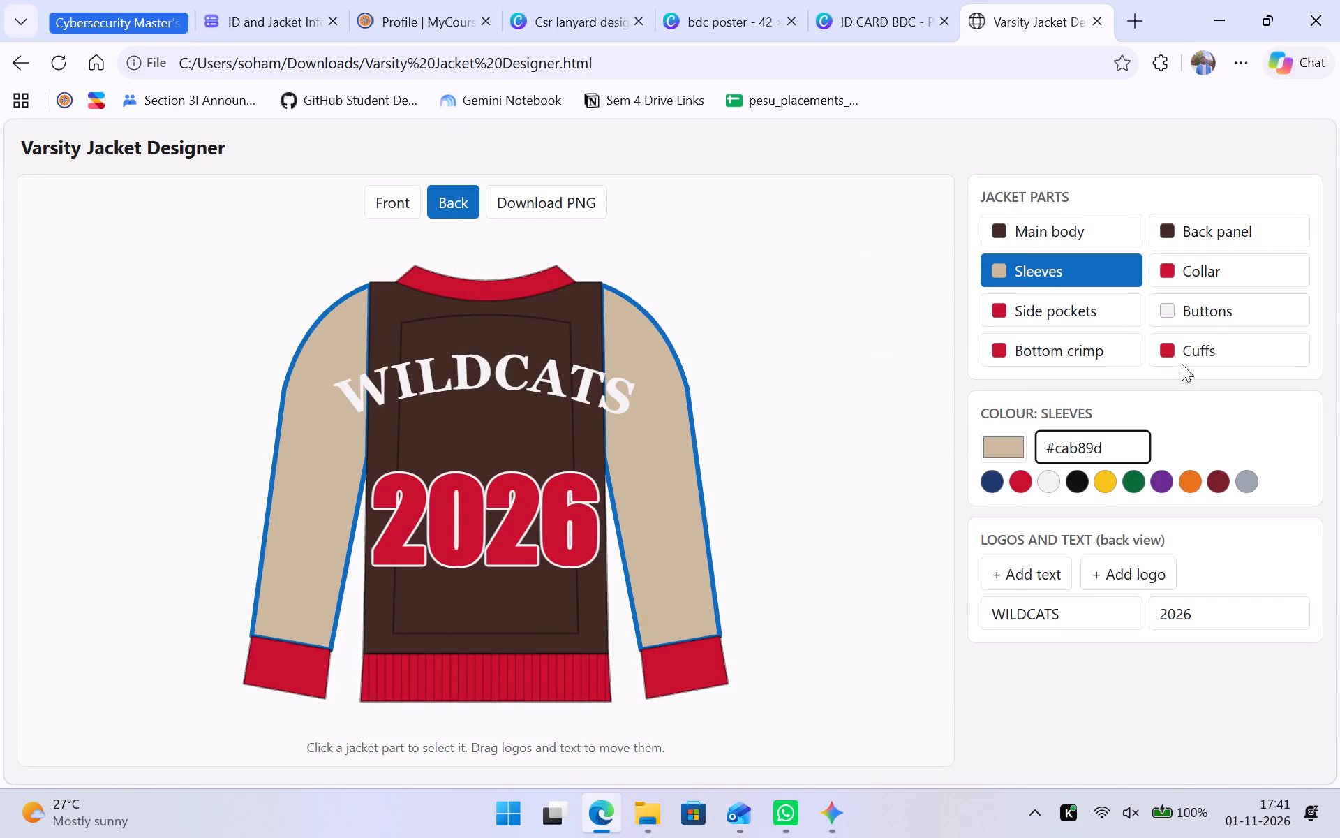
Copy the main body's hex colour #422b24 and use it to replace the jacket collar's colour value.
click(1173, 282)
click(1059, 238)
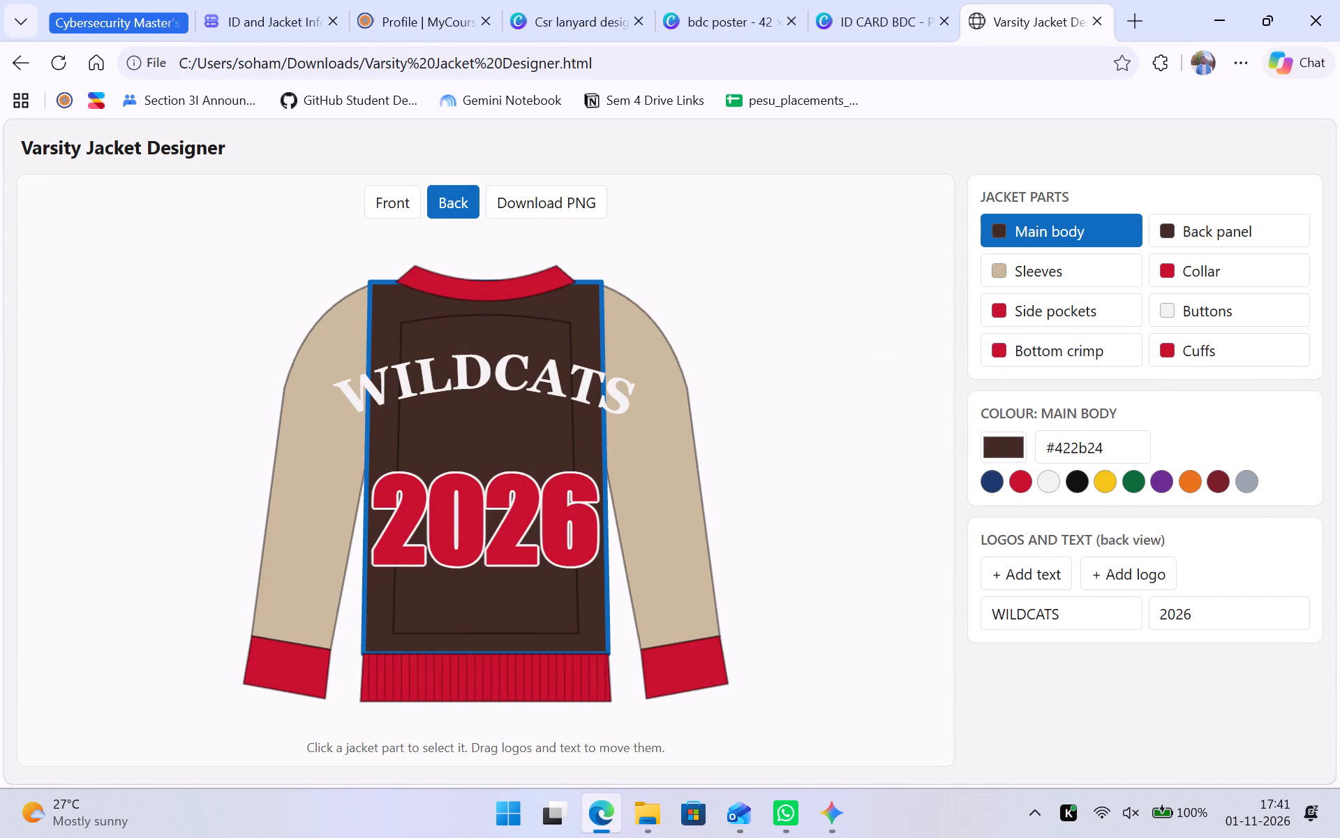
double_click(1073, 439)
key(ctrl+c)
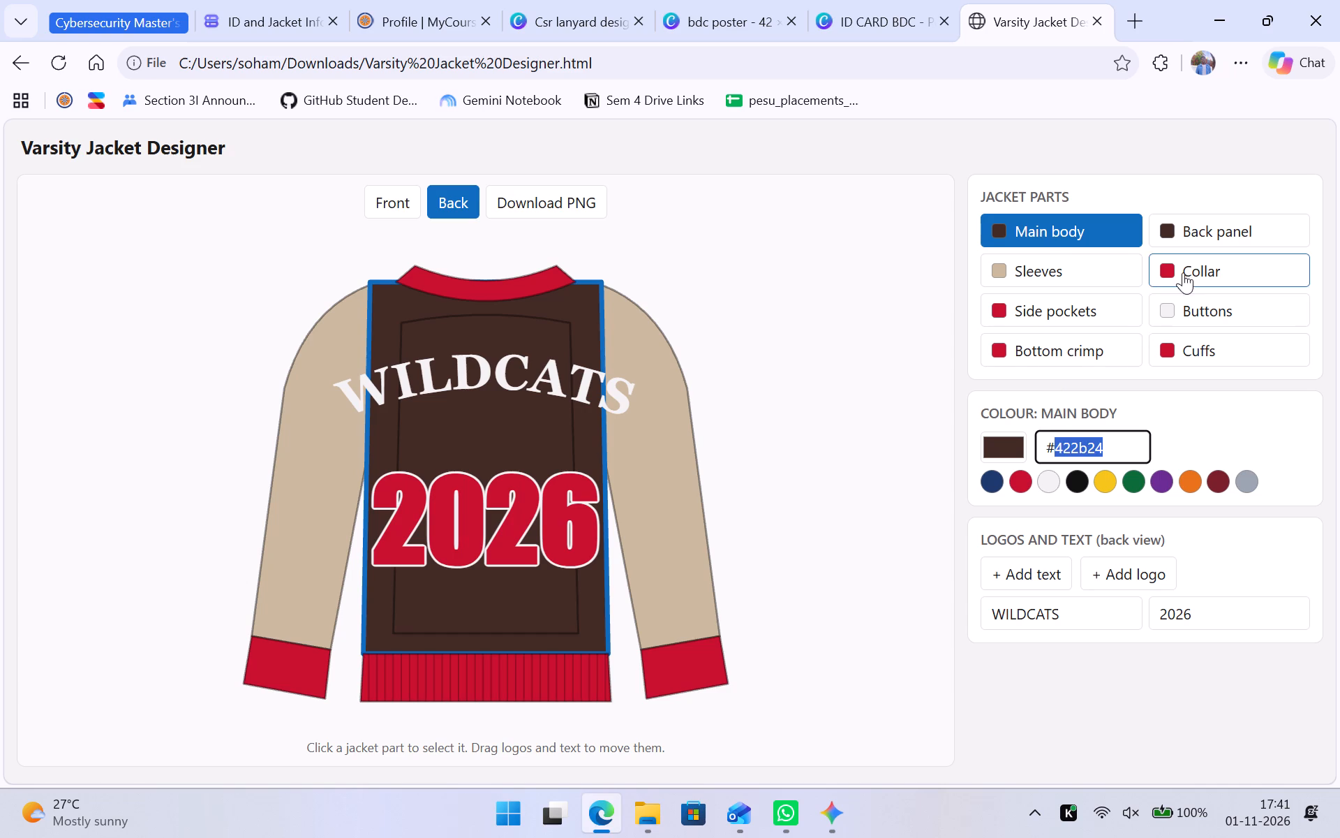
click(1184, 272)
double_click(1083, 453)
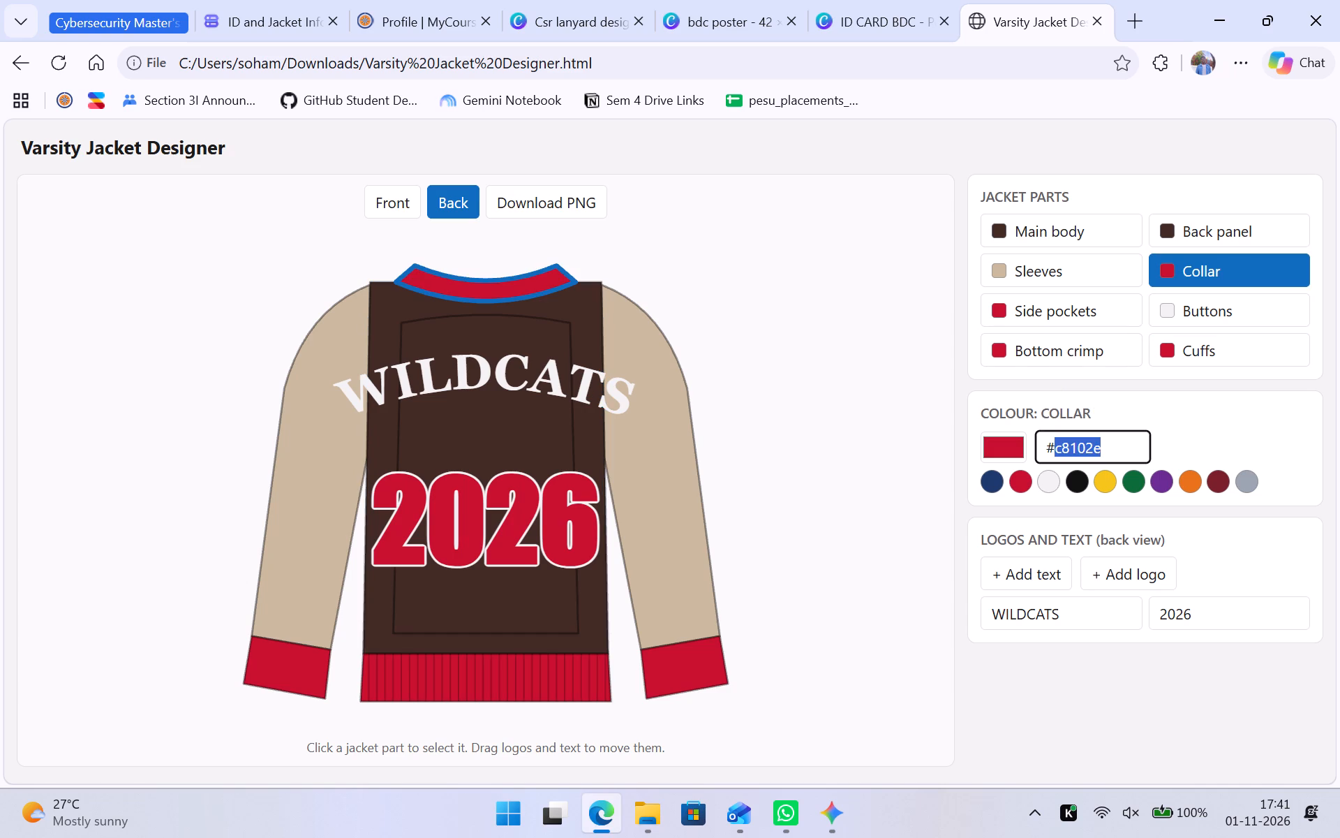
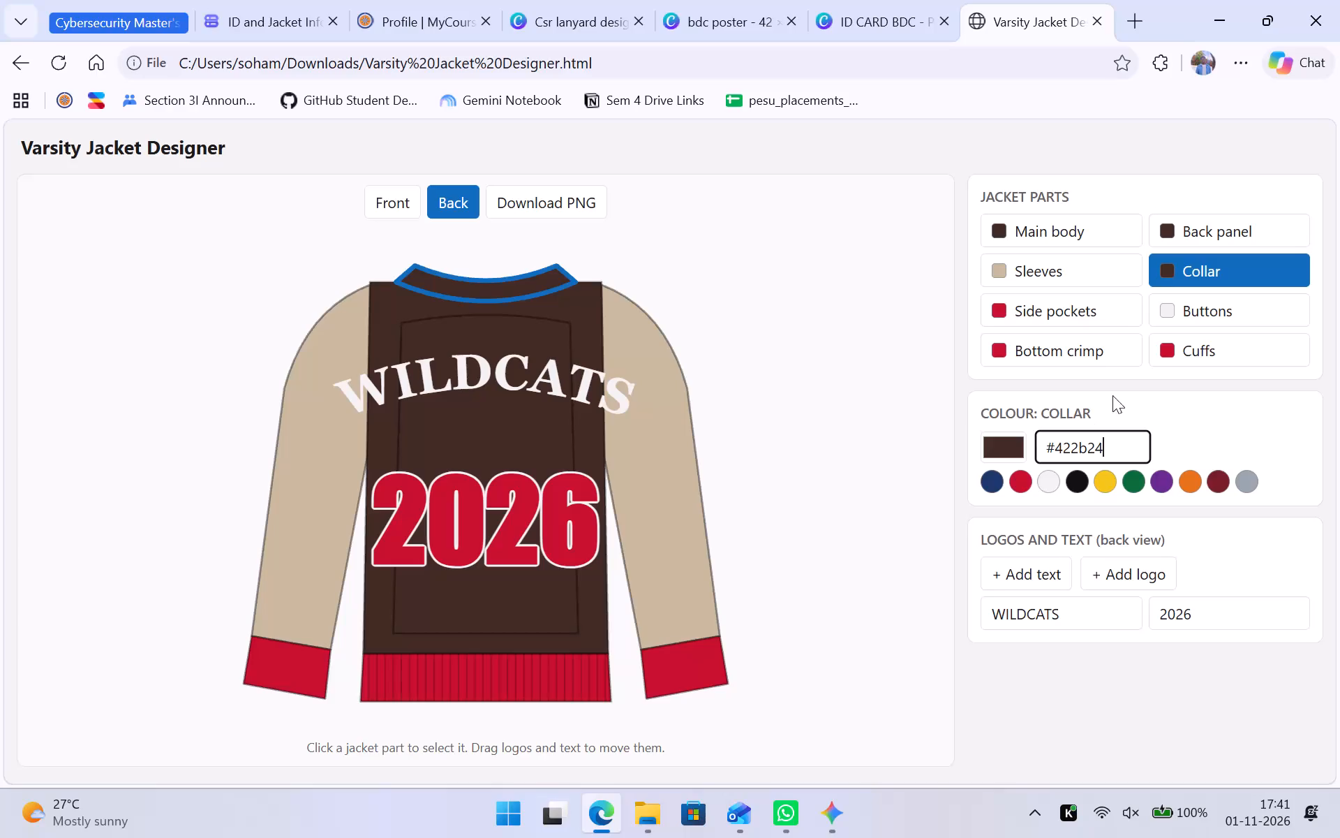
Apply the copied colour #422b24 to the jacket's bottom crimp and to its cuffs.
click(1087, 353)
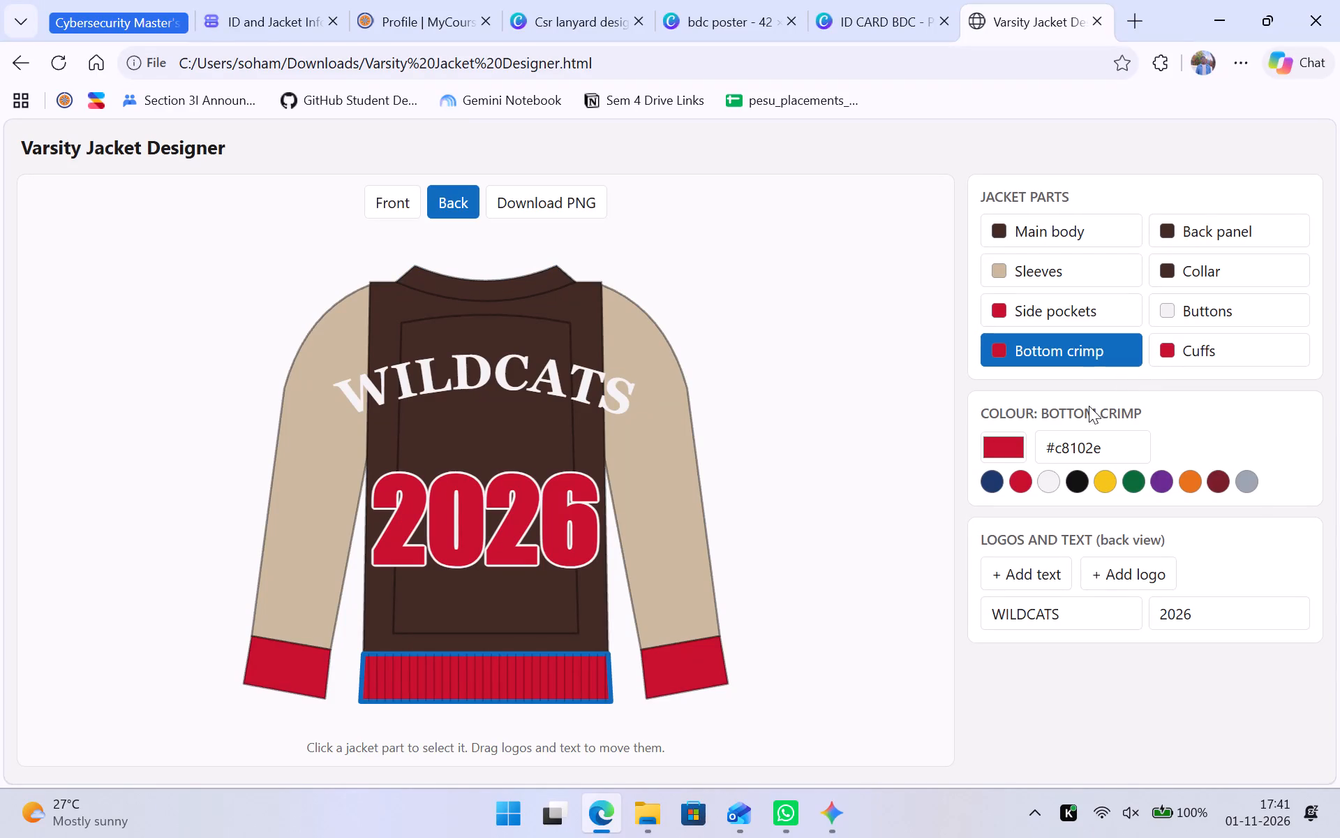
double_click(1087, 451)
click(1084, 450)
key(ctrl+v)
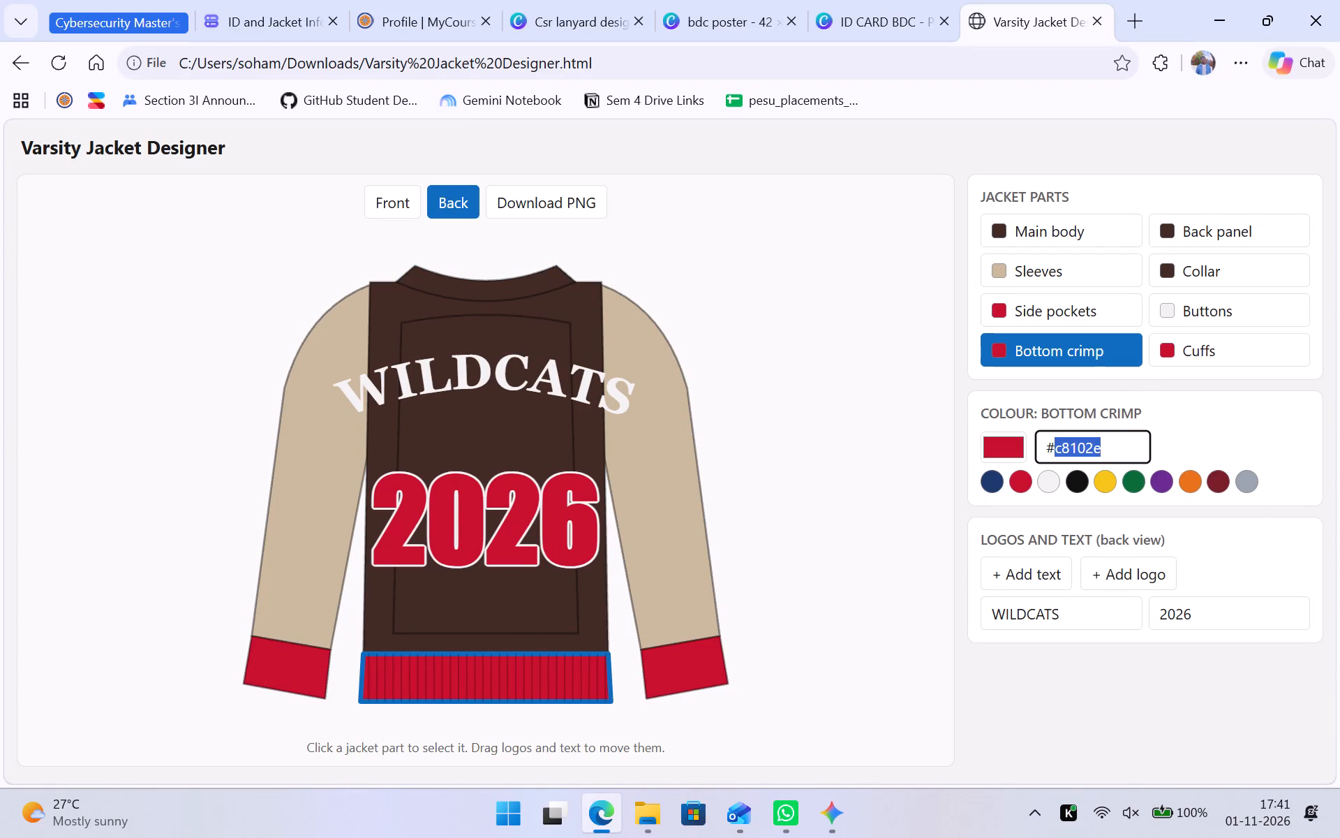
key(Return)
click(1193, 363)
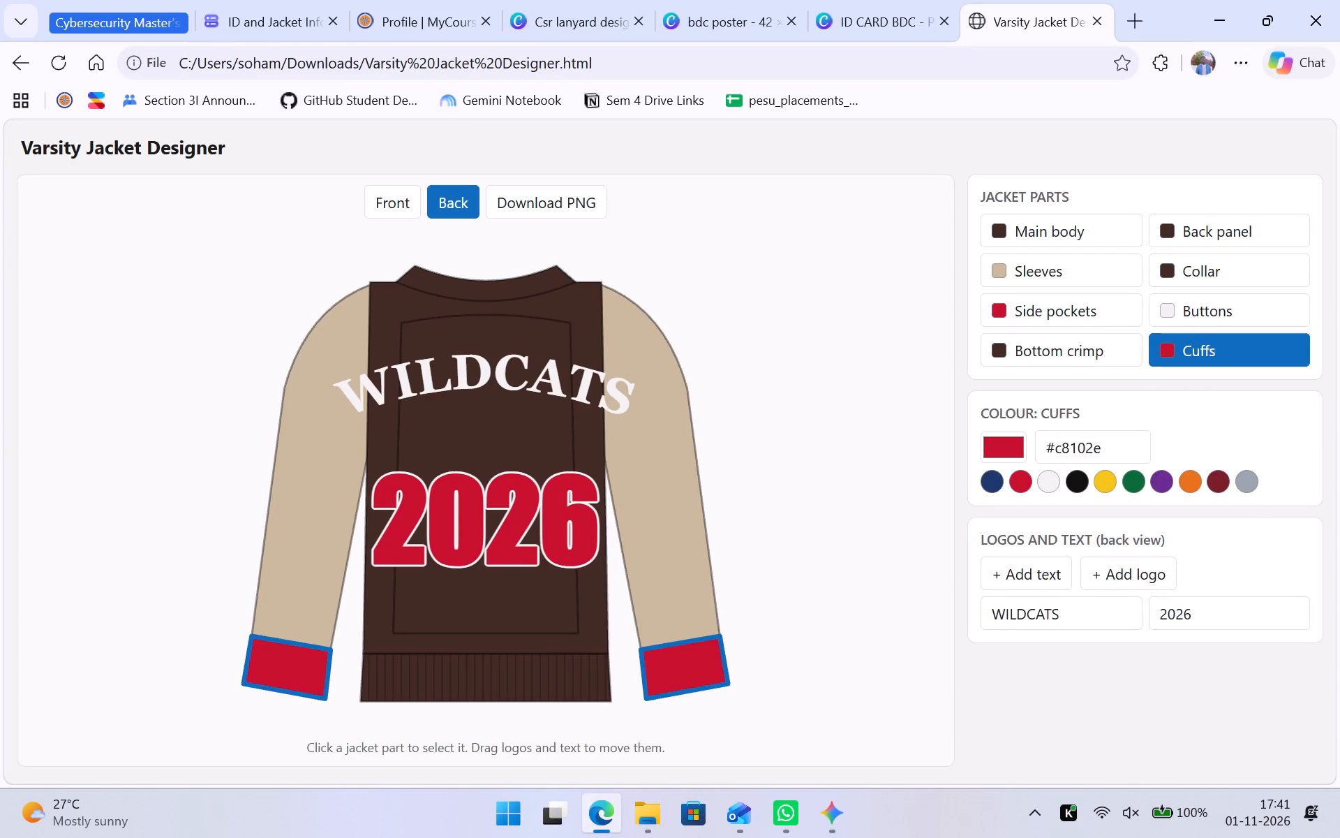
double_click(1074, 446)
key(ctrl+v)
key(Return)
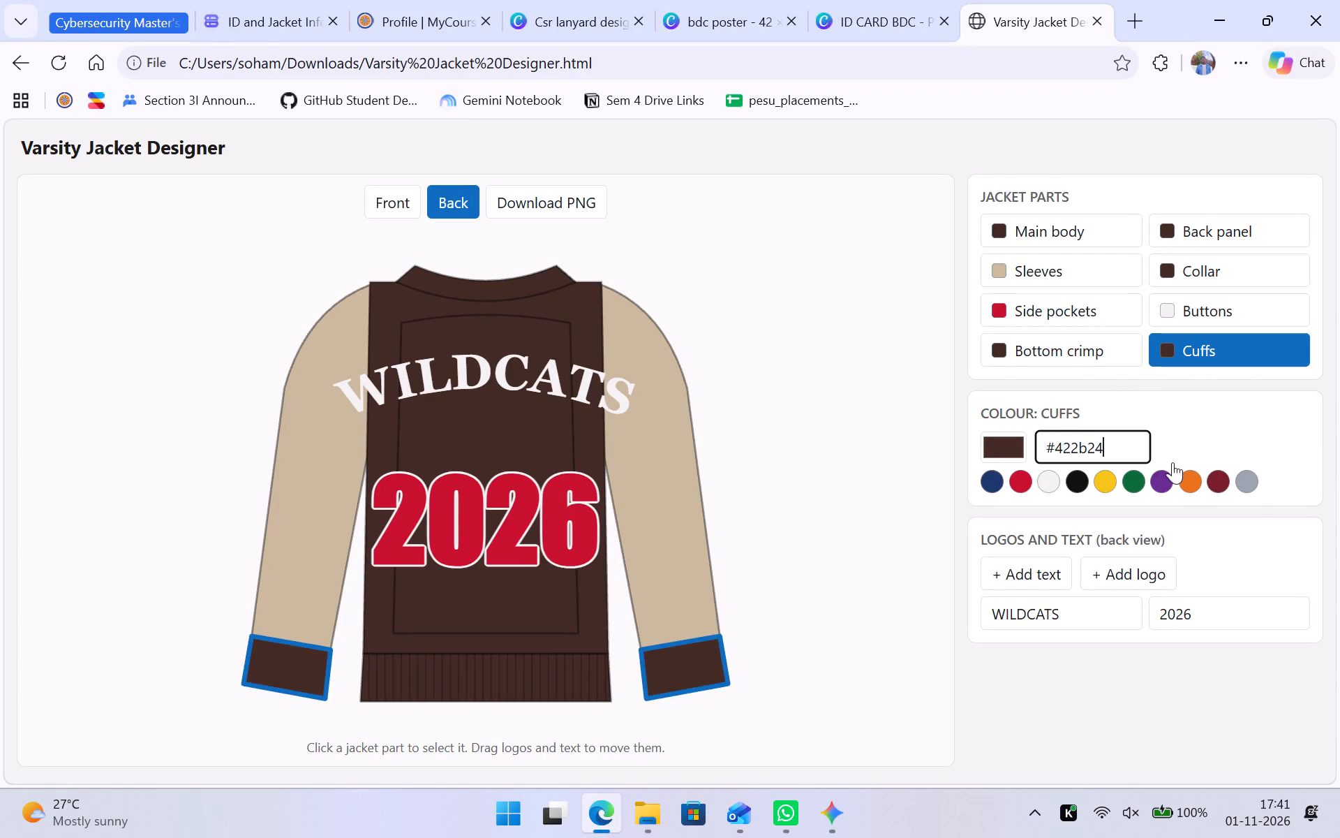
Copy the sleeves' hex colour #cab89d and use it as the colour of the side pockets.
double_click(1068, 319)
double_click(1087, 445)
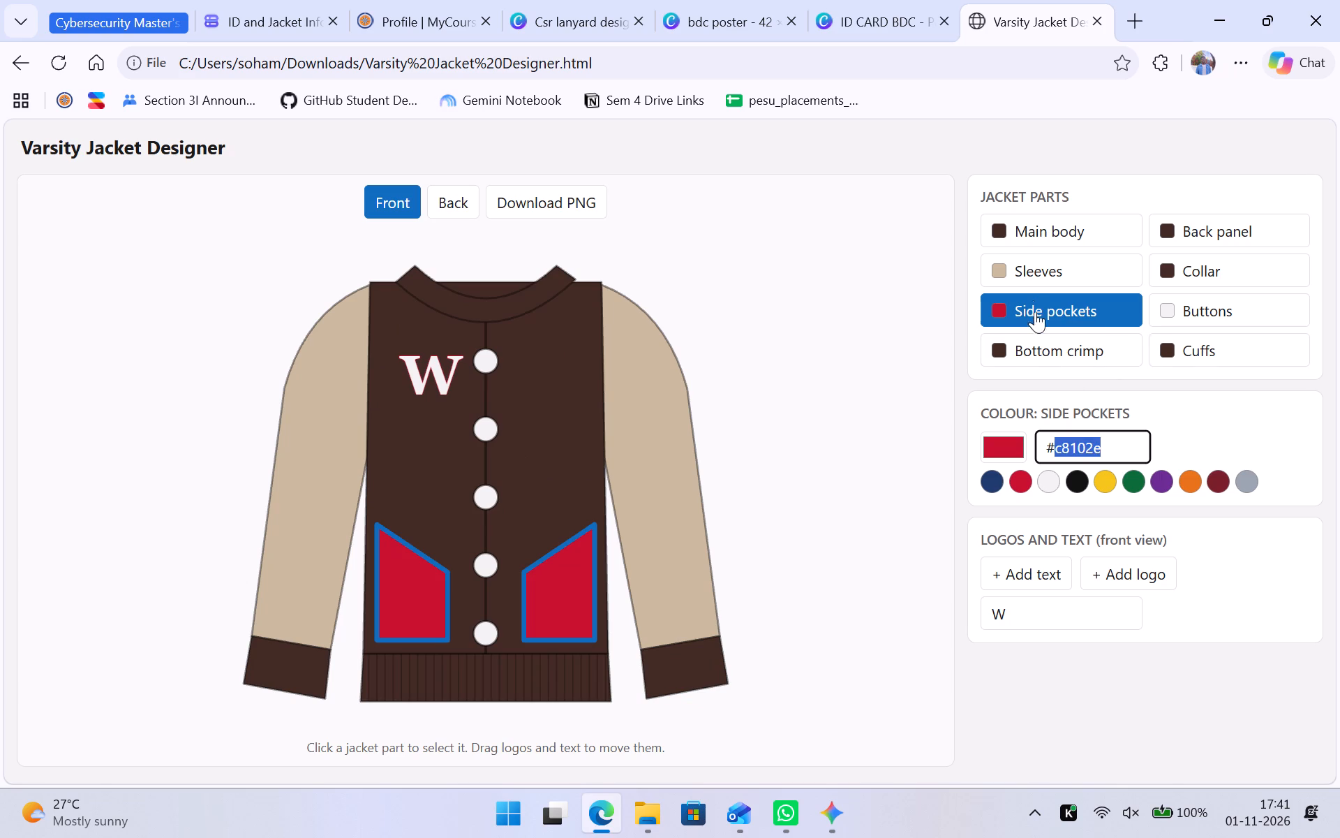
click(1030, 274)
double_click(1071, 452)
key(ctrl+c)
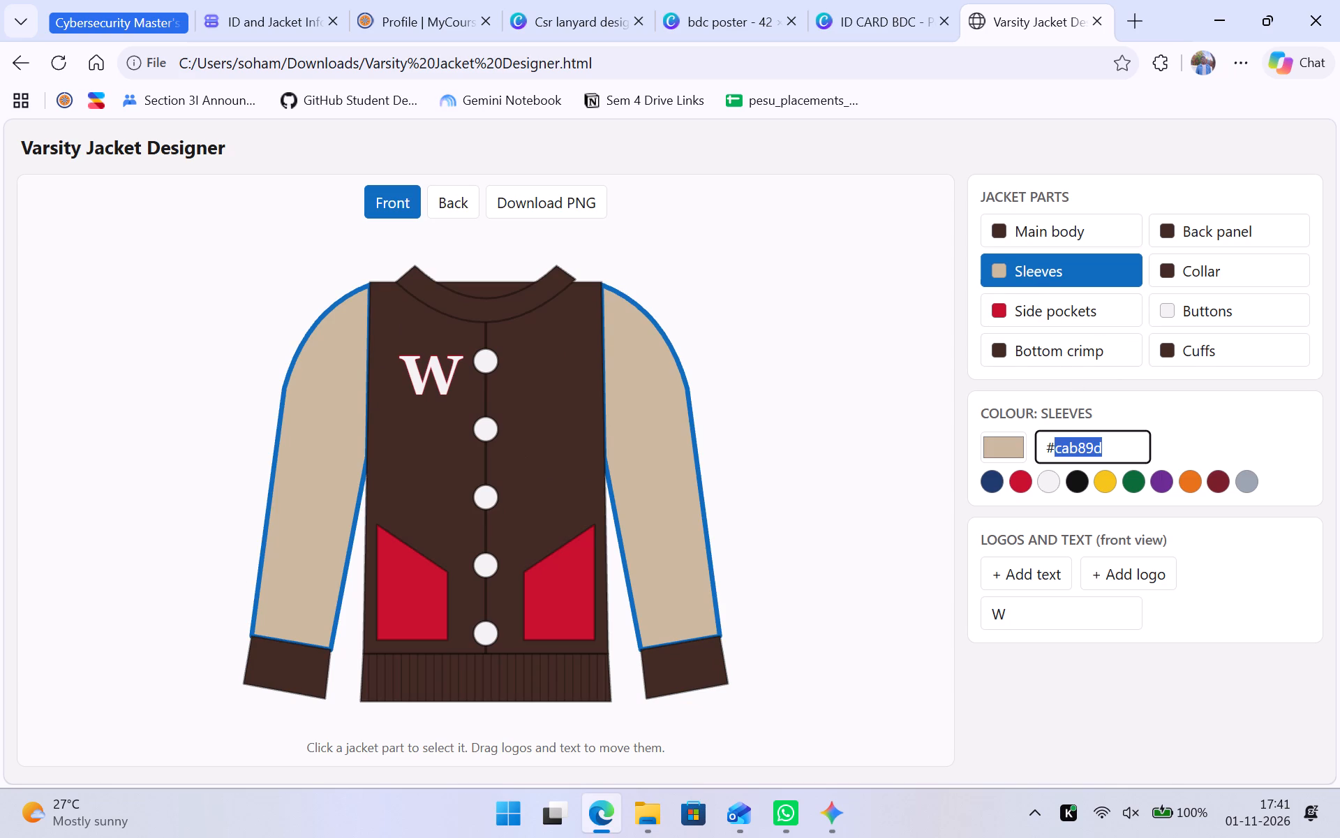
click(1004, 306)
double_click(1073, 439)
key(ctrl+v)
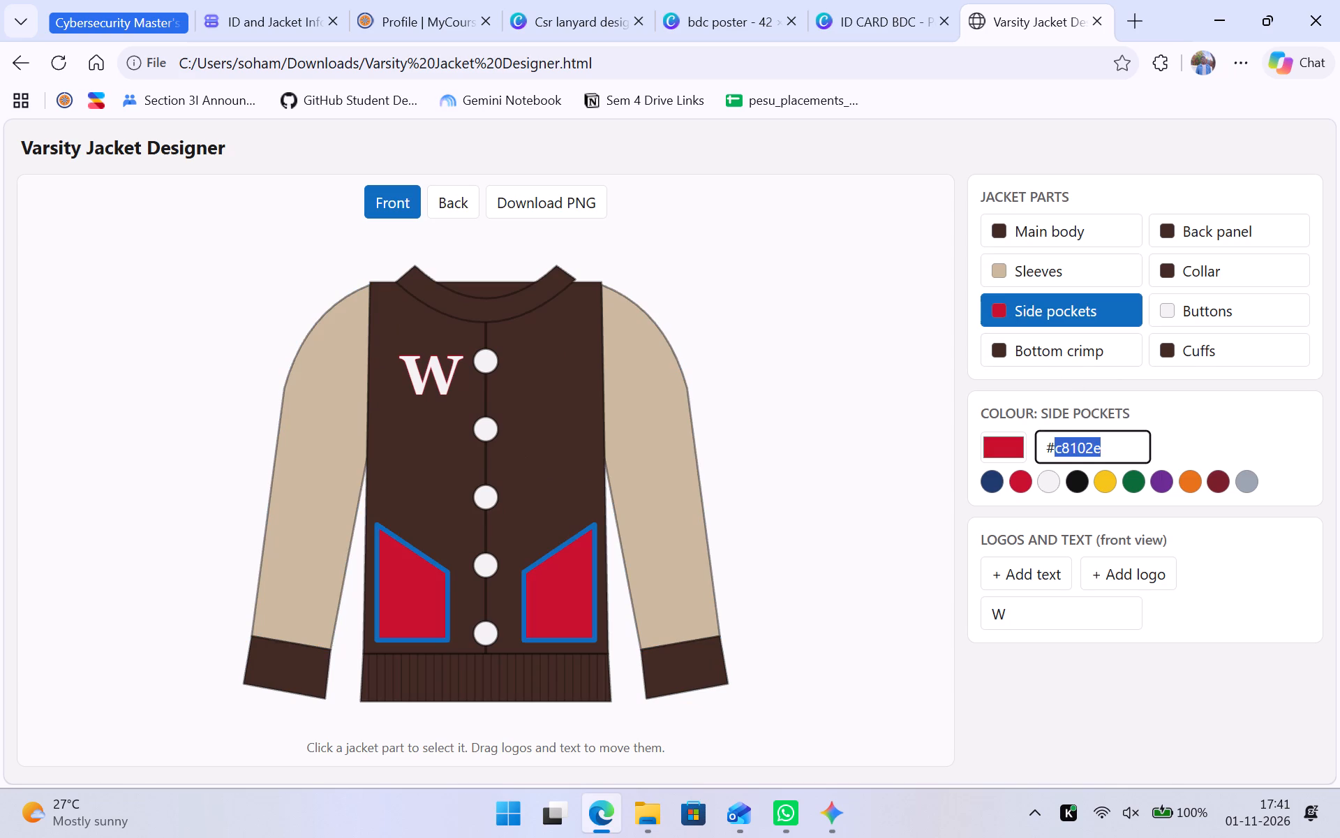
key(Return)
click(1292, 575)
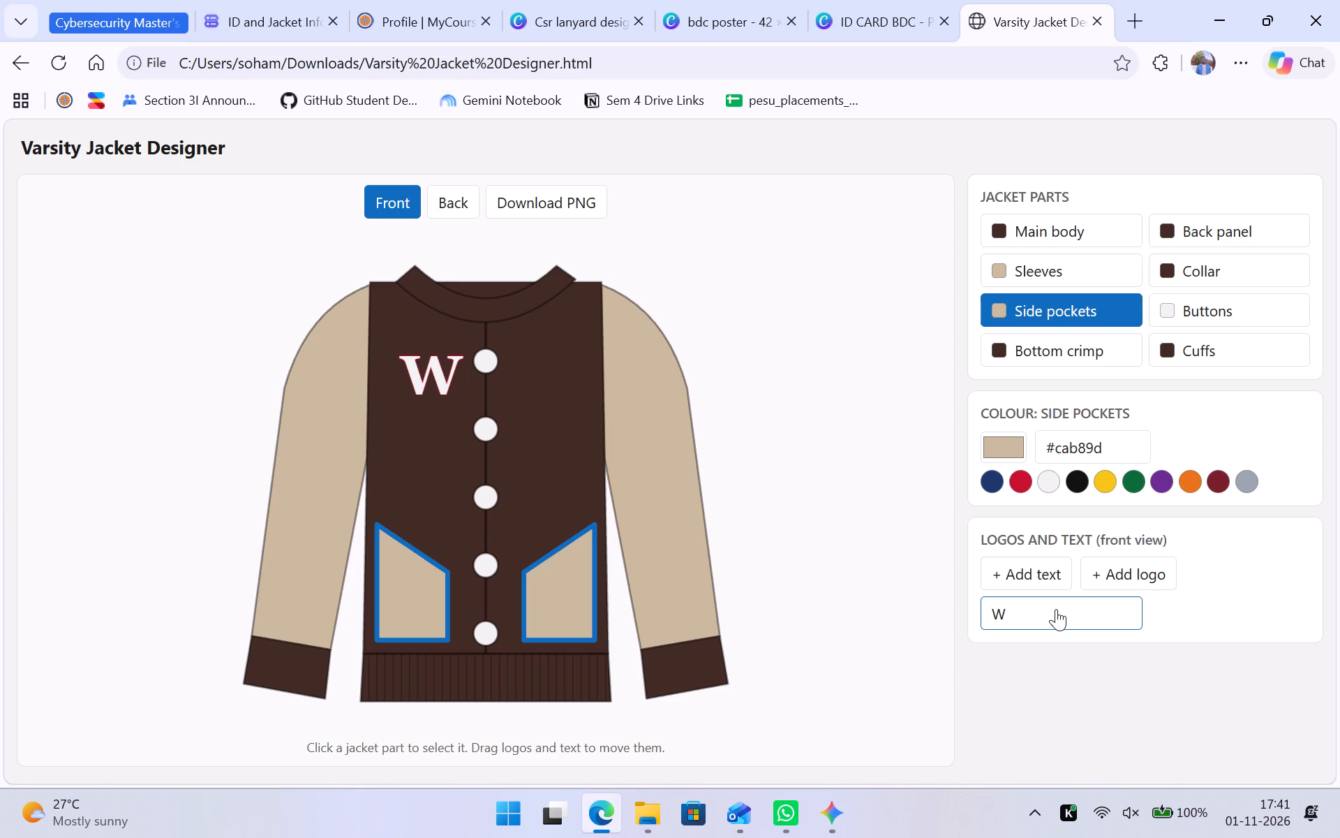
Change the front chest text from W to S.
click(1031, 608)
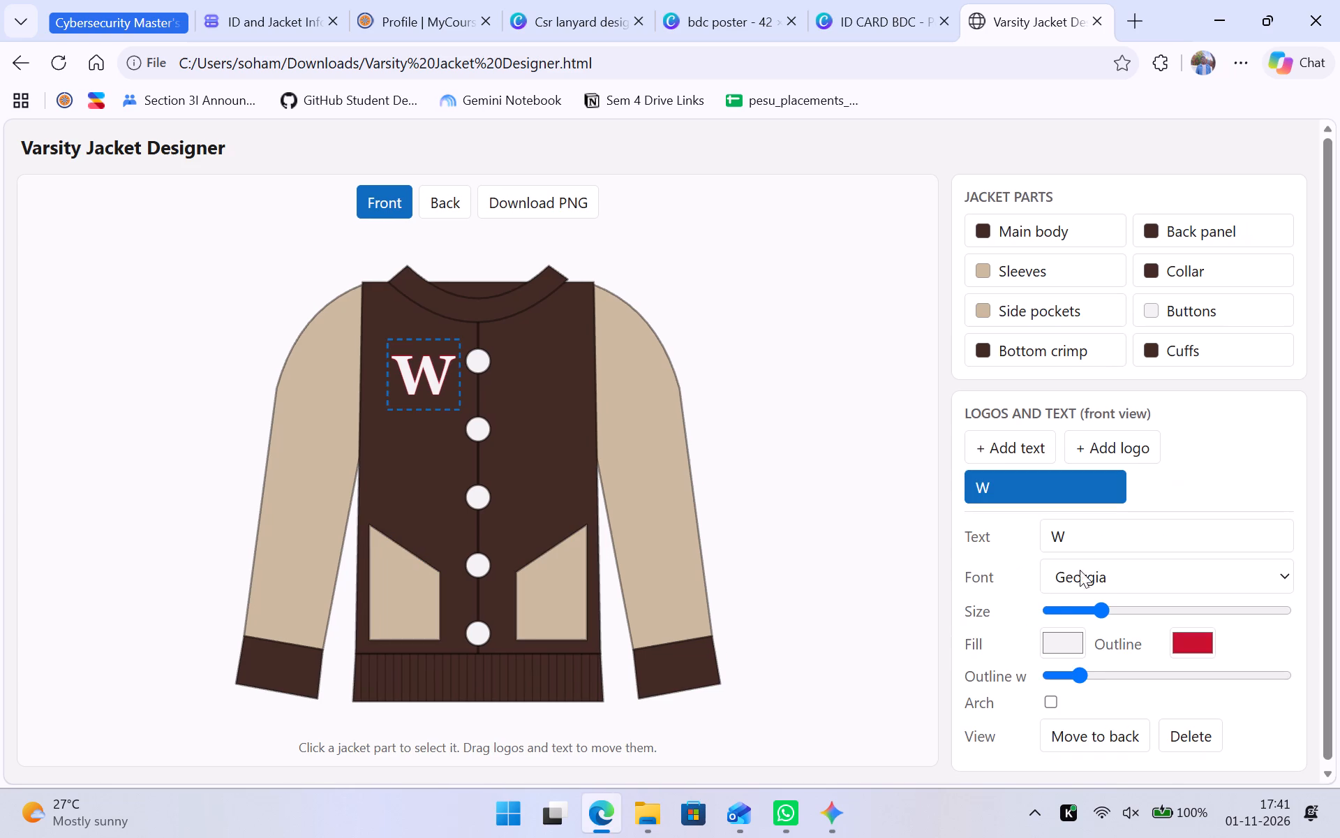
click(1104, 535)
key(BackSpace)
key(shift+s)
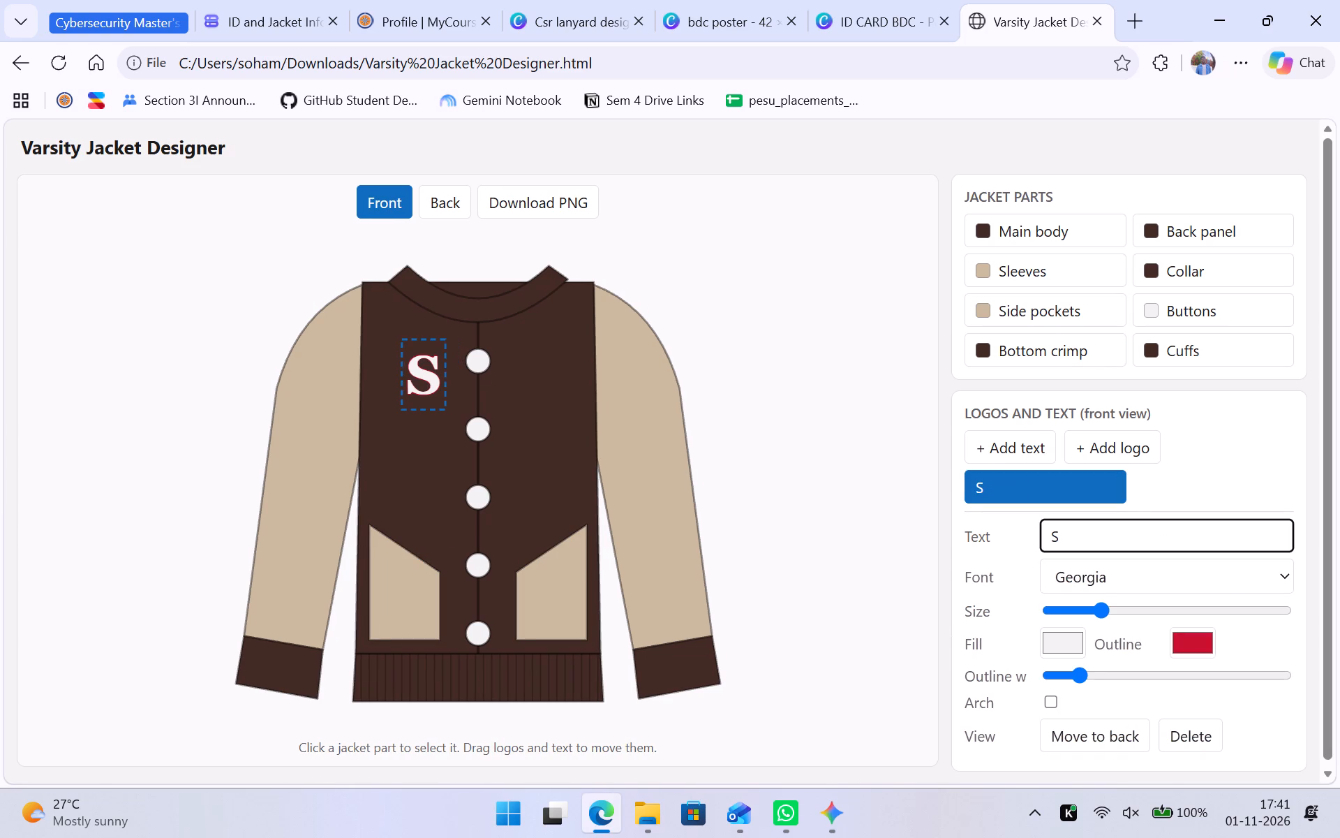
click(947, 642)
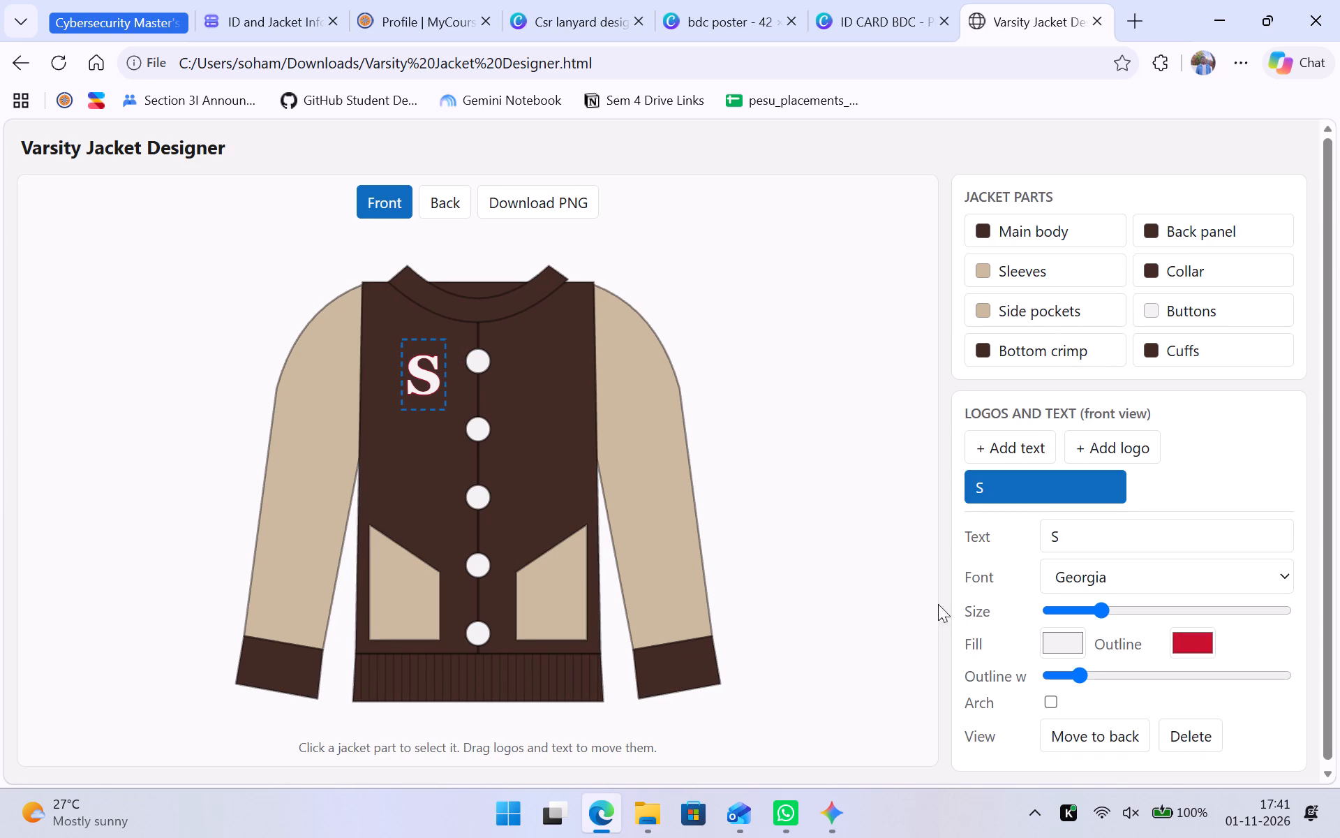
Add the CSR logo image to the jacket front, place it on the upper right-hand sleeve and enlarge it slightly.
click(1099, 453)
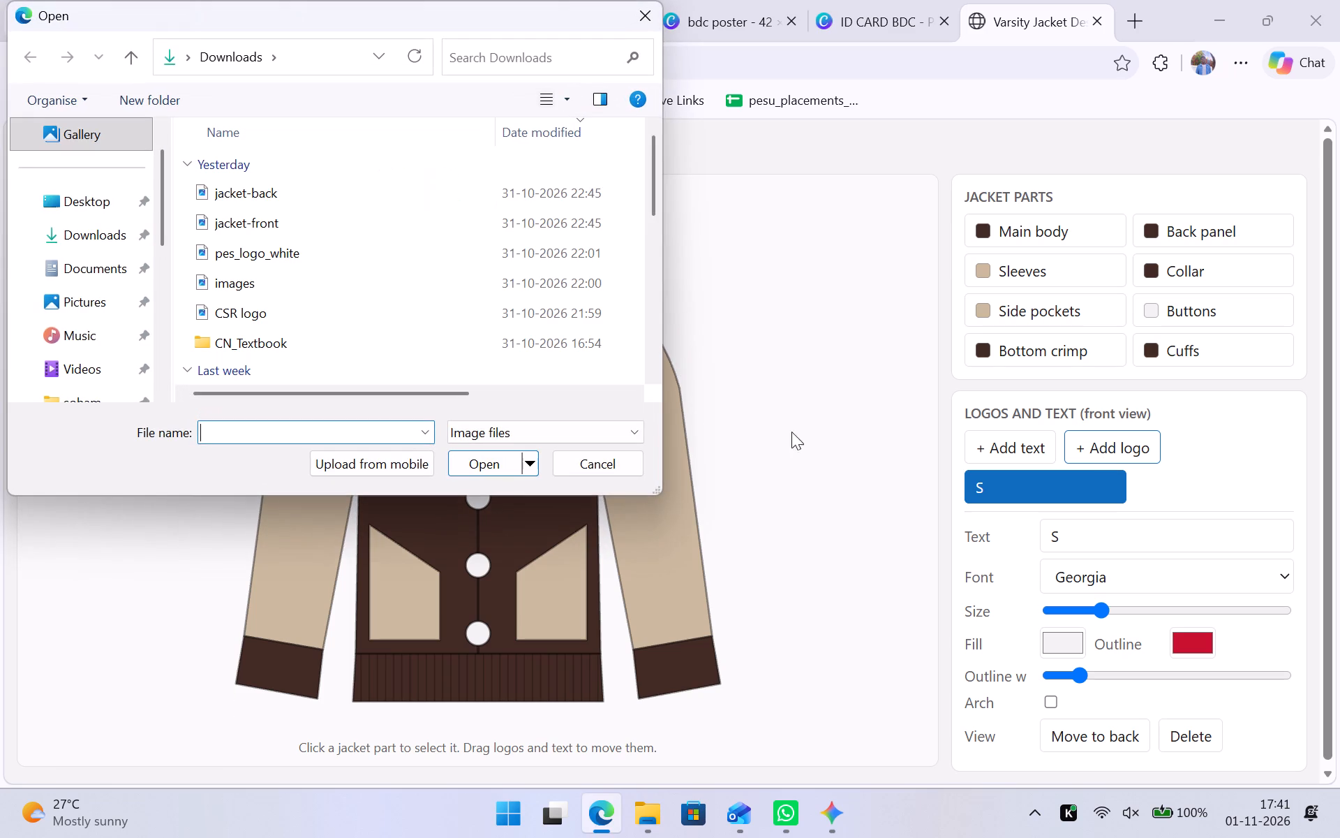
double_click(260, 309)
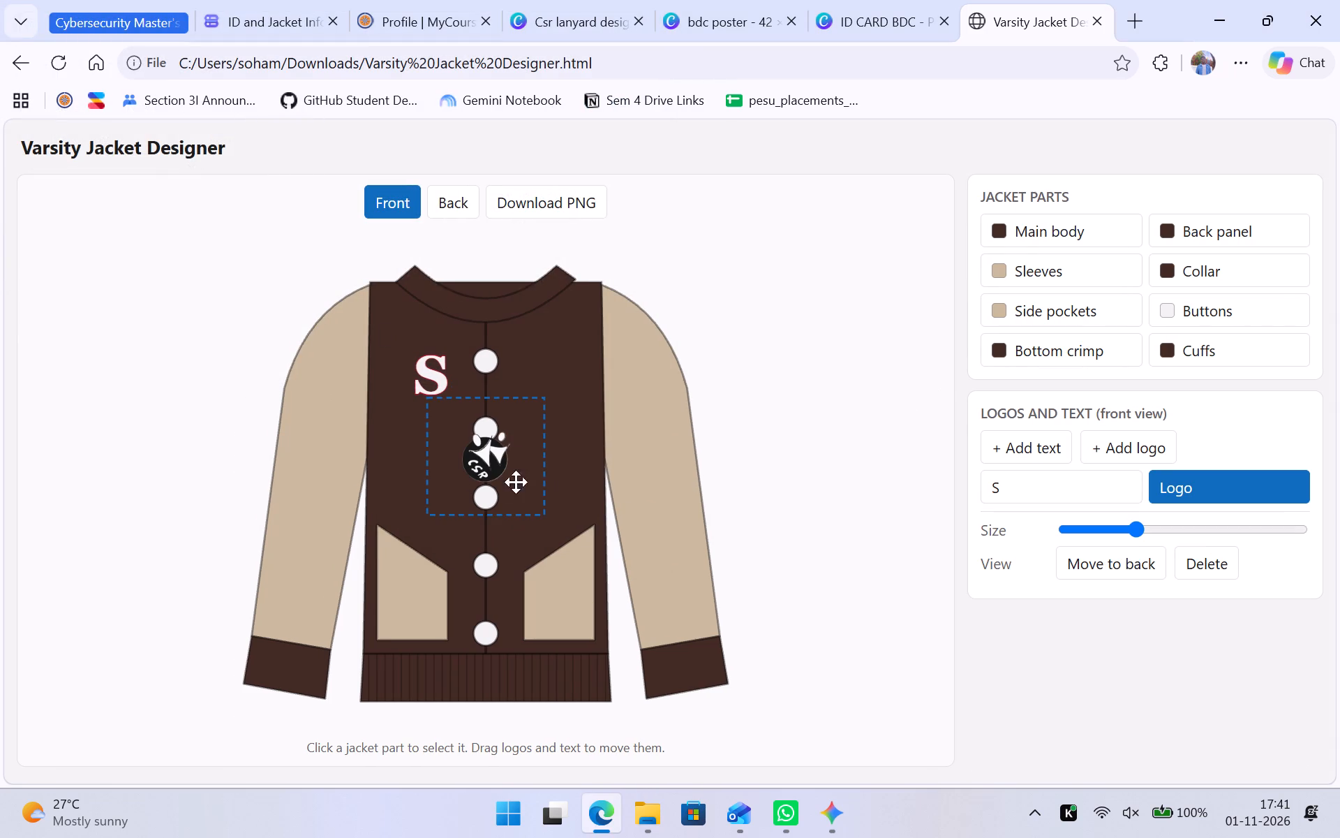
drag(486, 461, 640, 397)
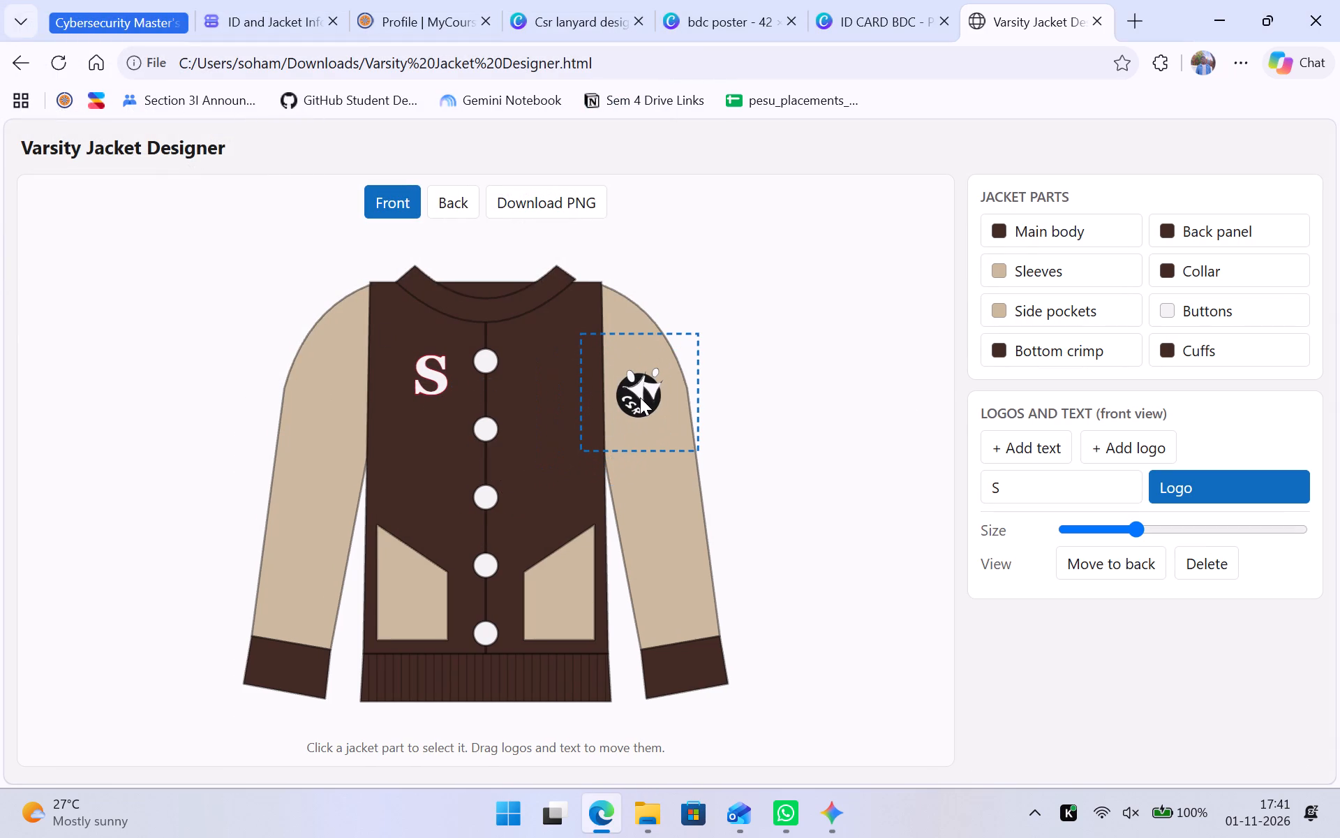
drag(640, 397, 640, 397)
drag(1135, 528, 1147, 531)
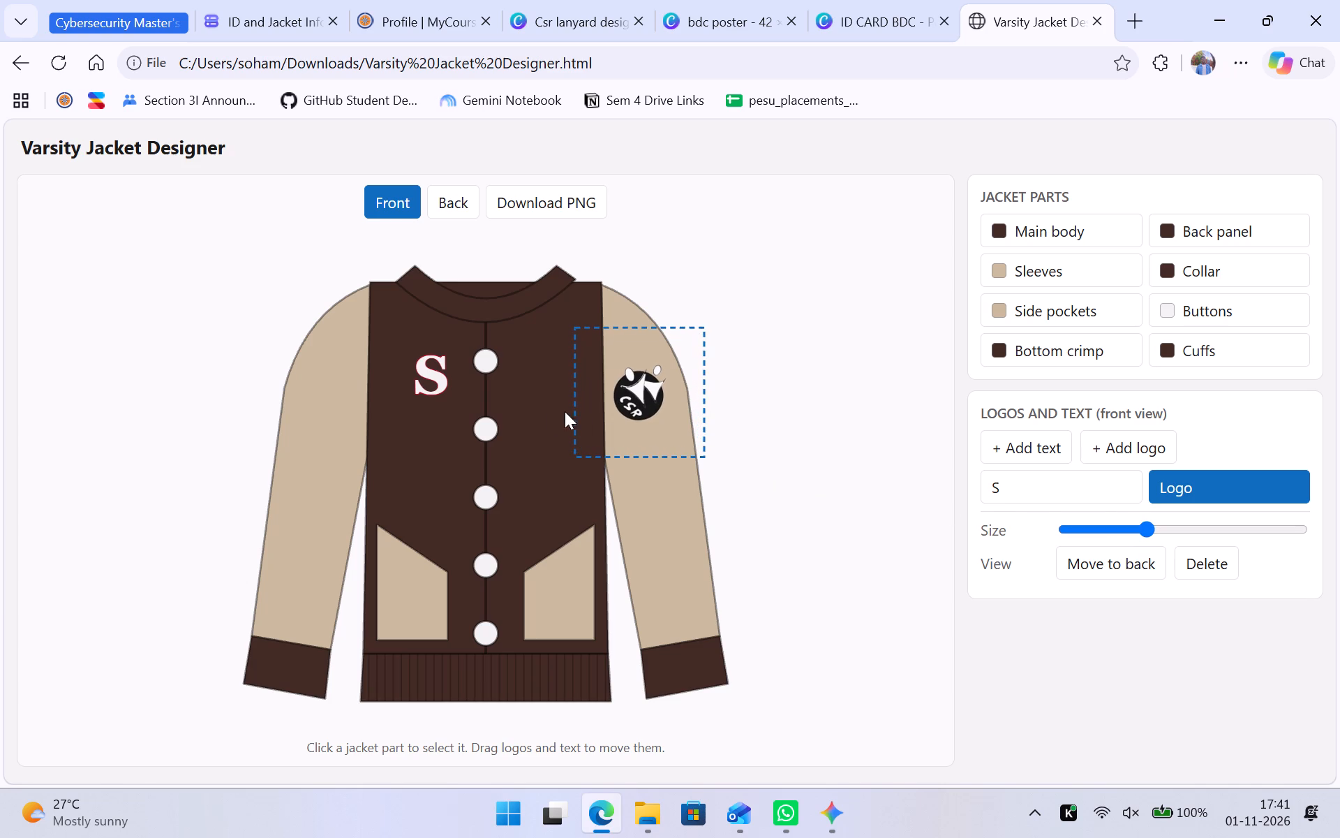
click(632, 411)
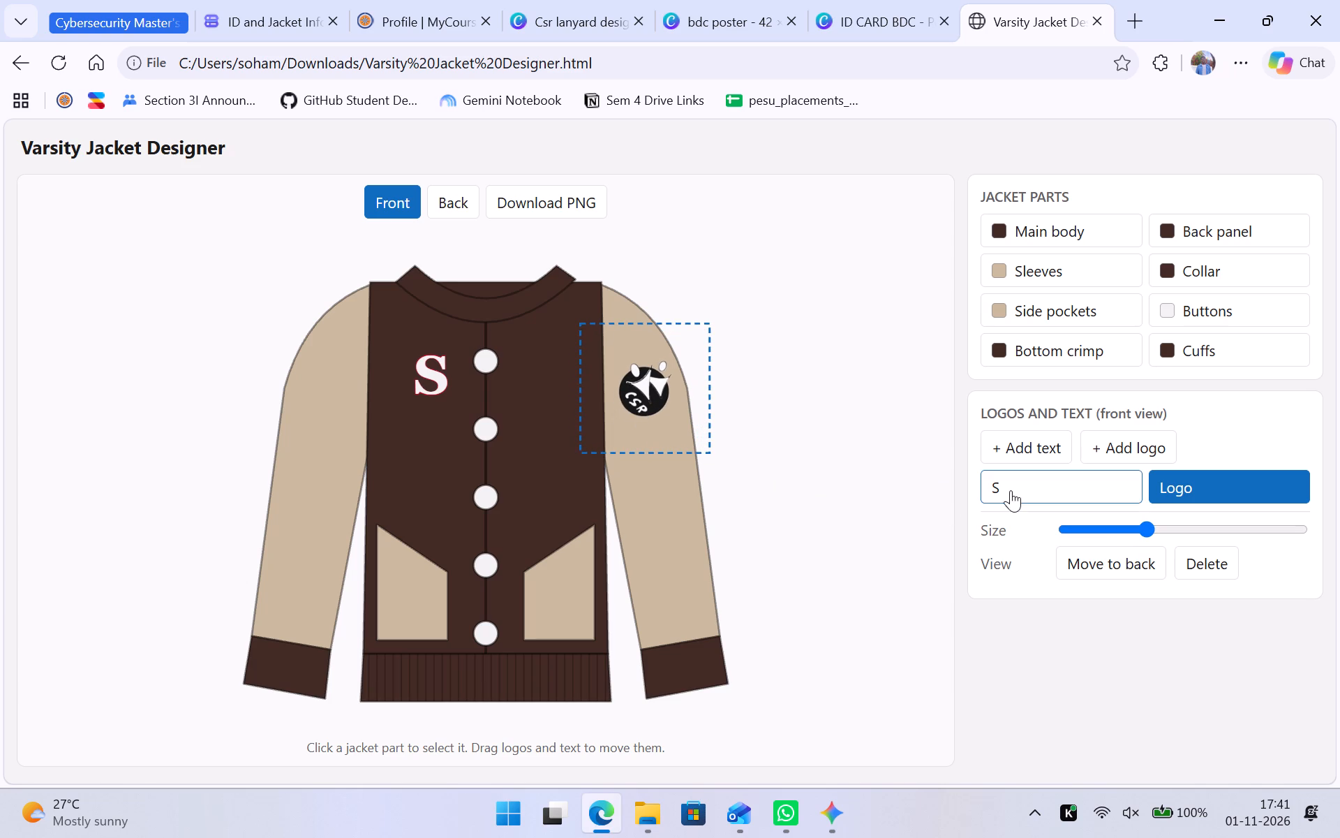
Add the pes_logo_white image to the jacket front, shrink it and fit it on the upper left-hand sleeve.
click(1112, 452)
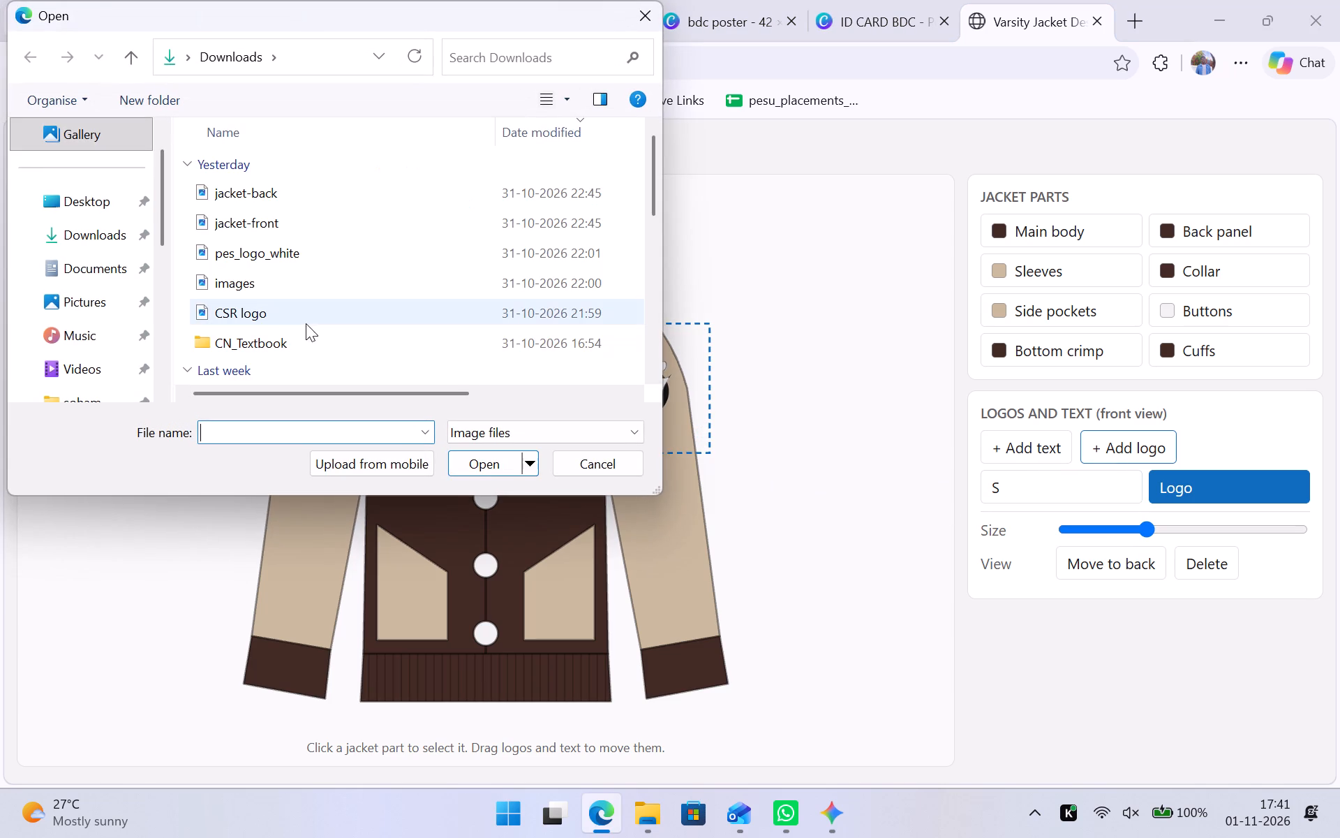
double_click(269, 260)
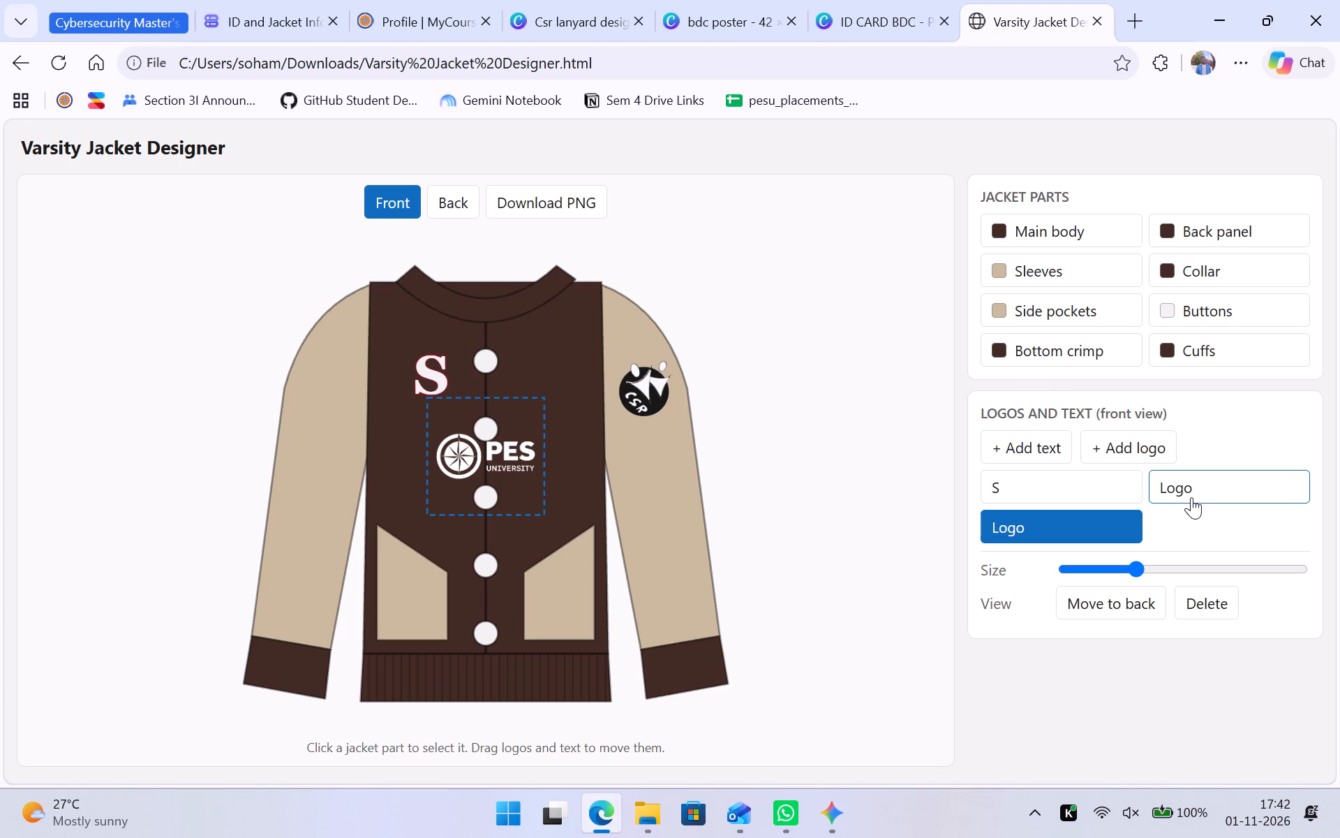
drag(473, 454, 331, 407)
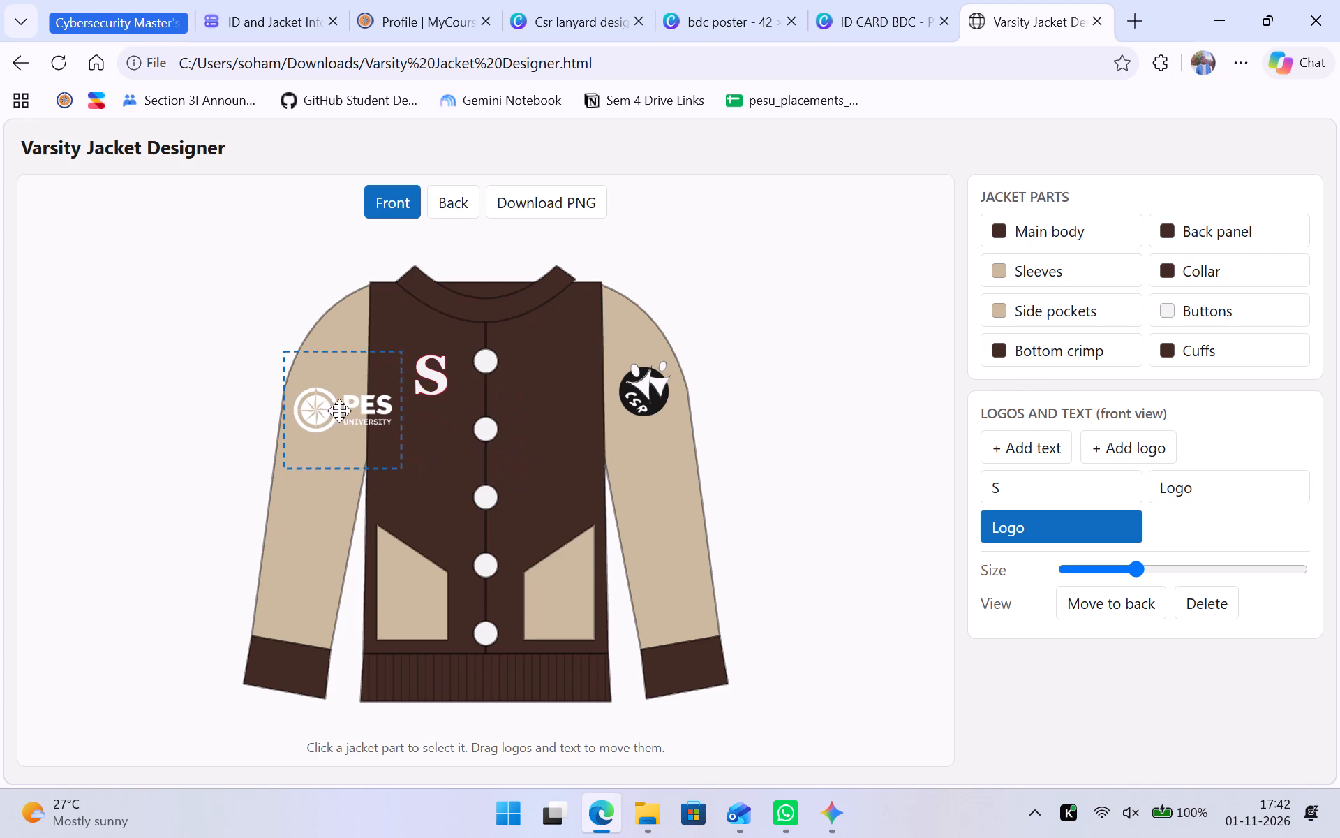
drag(1135, 566, 1086, 569)
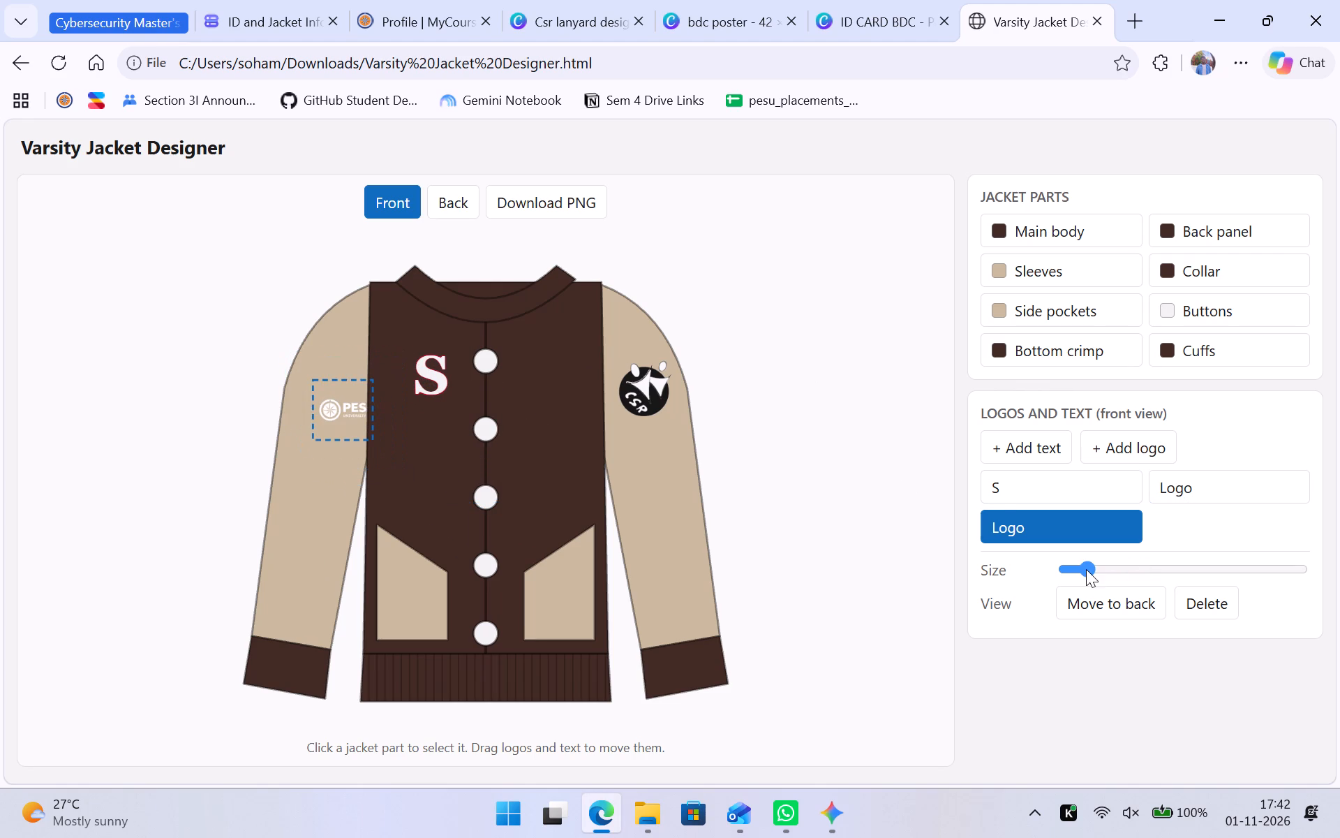
drag(1086, 569, 1105, 568)
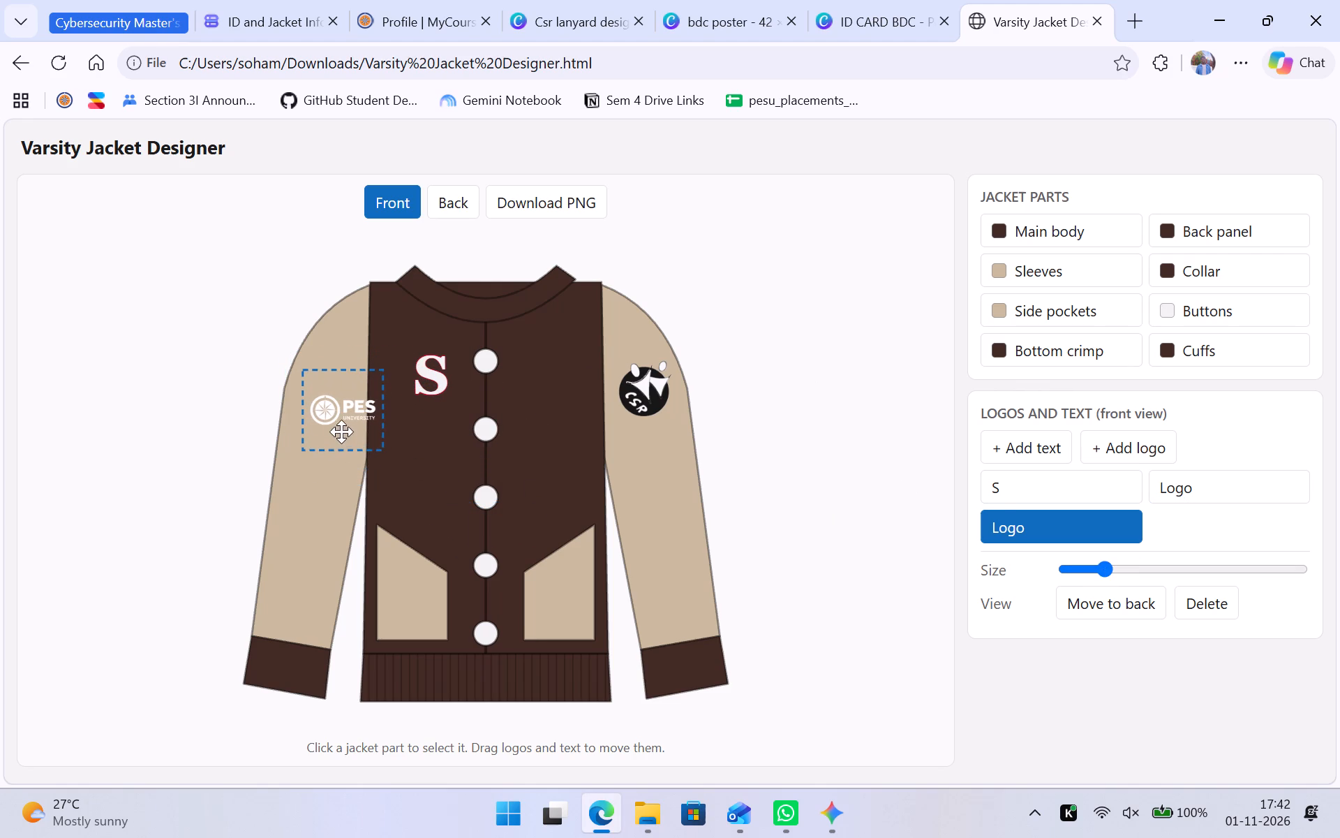
drag(341, 428, 323, 415)
click(826, 428)
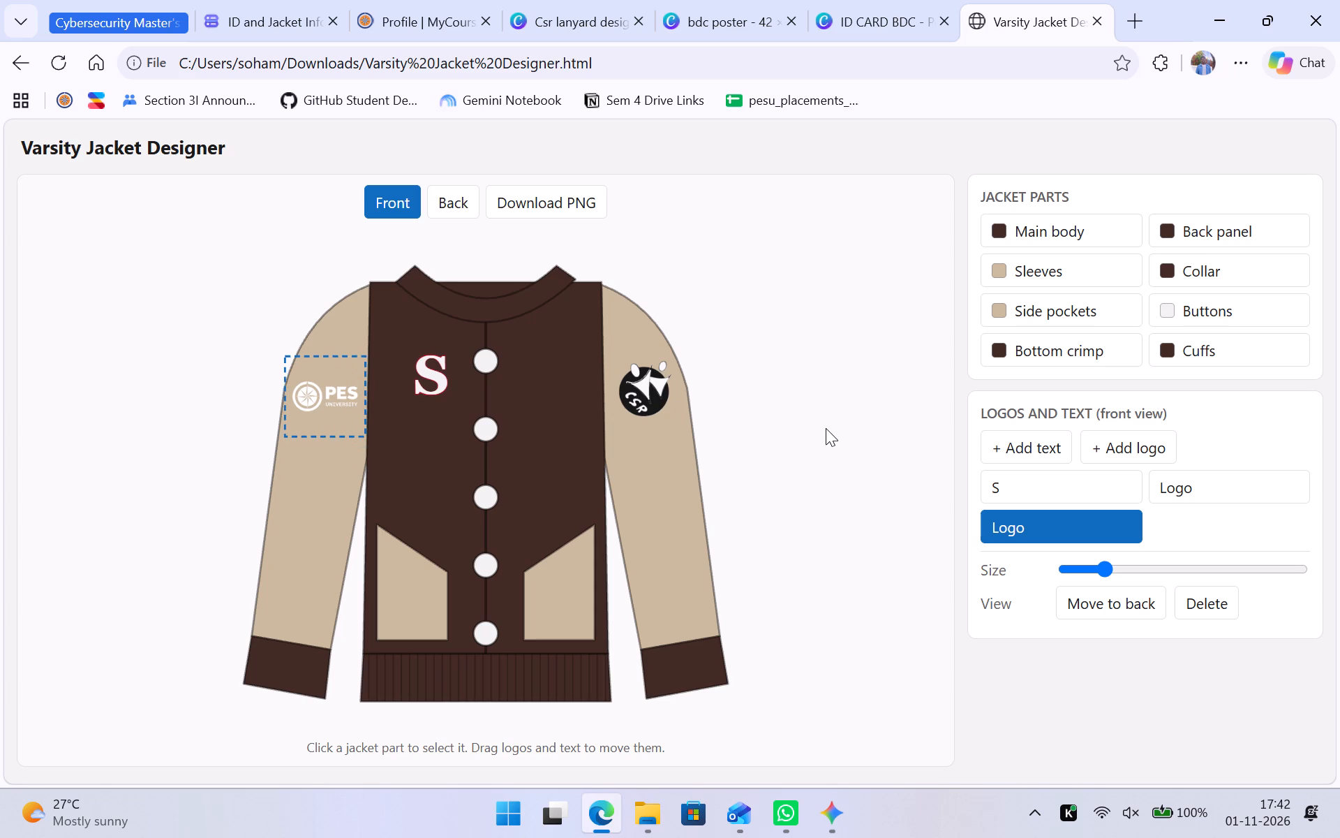
click(1033, 659)
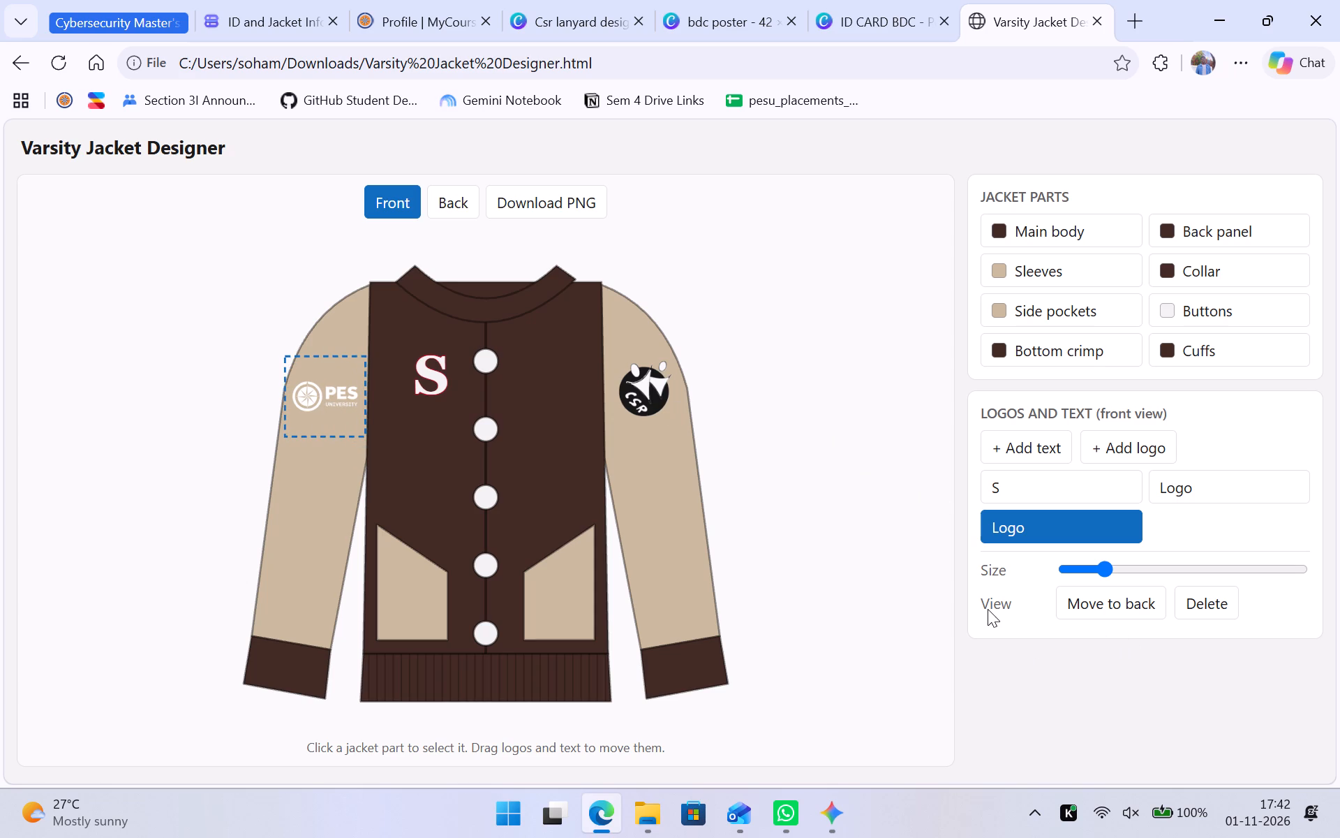
click(988, 609)
Delete the 2026 and WILDCATS texts from the jacket's back view.
click(451, 210)
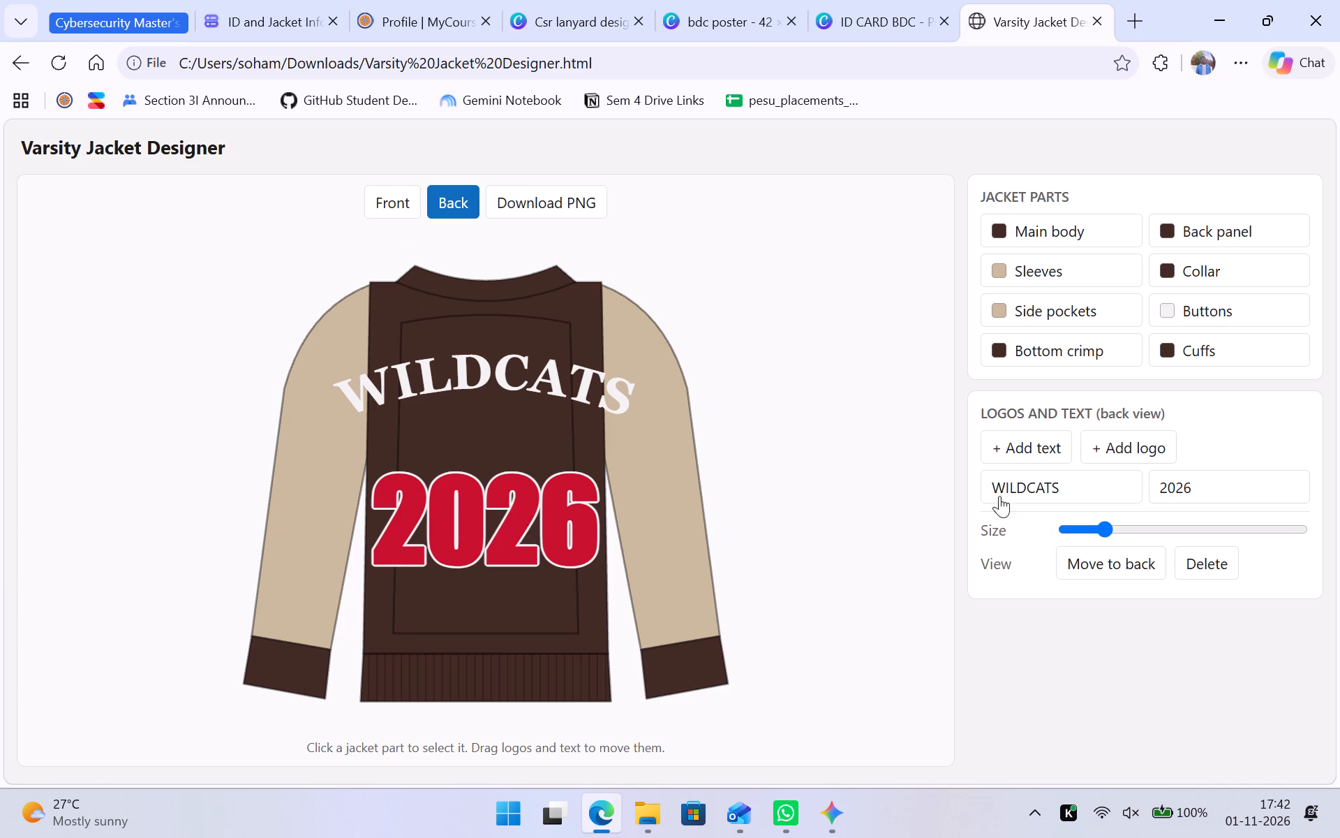
click(1212, 485)
click(1189, 740)
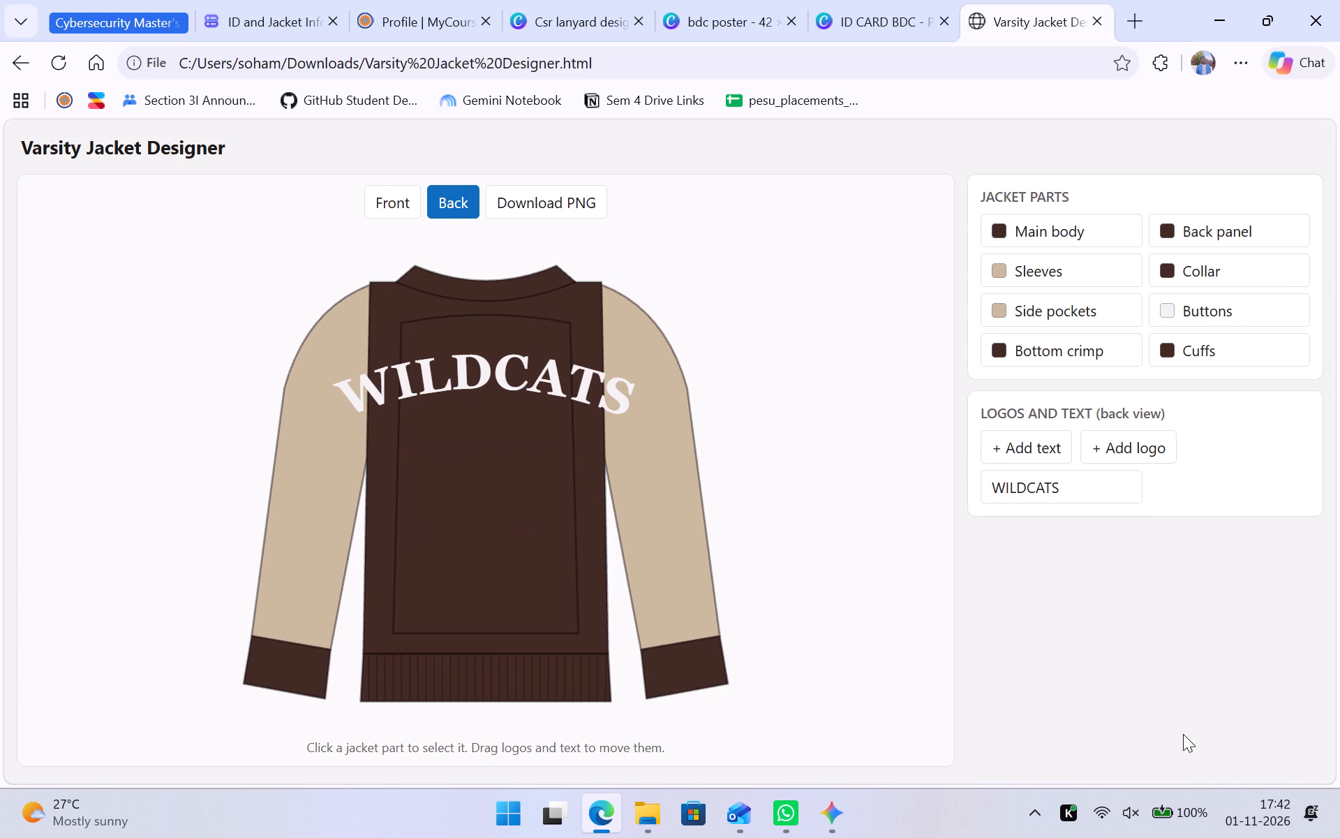
click(1030, 480)
click(1179, 732)
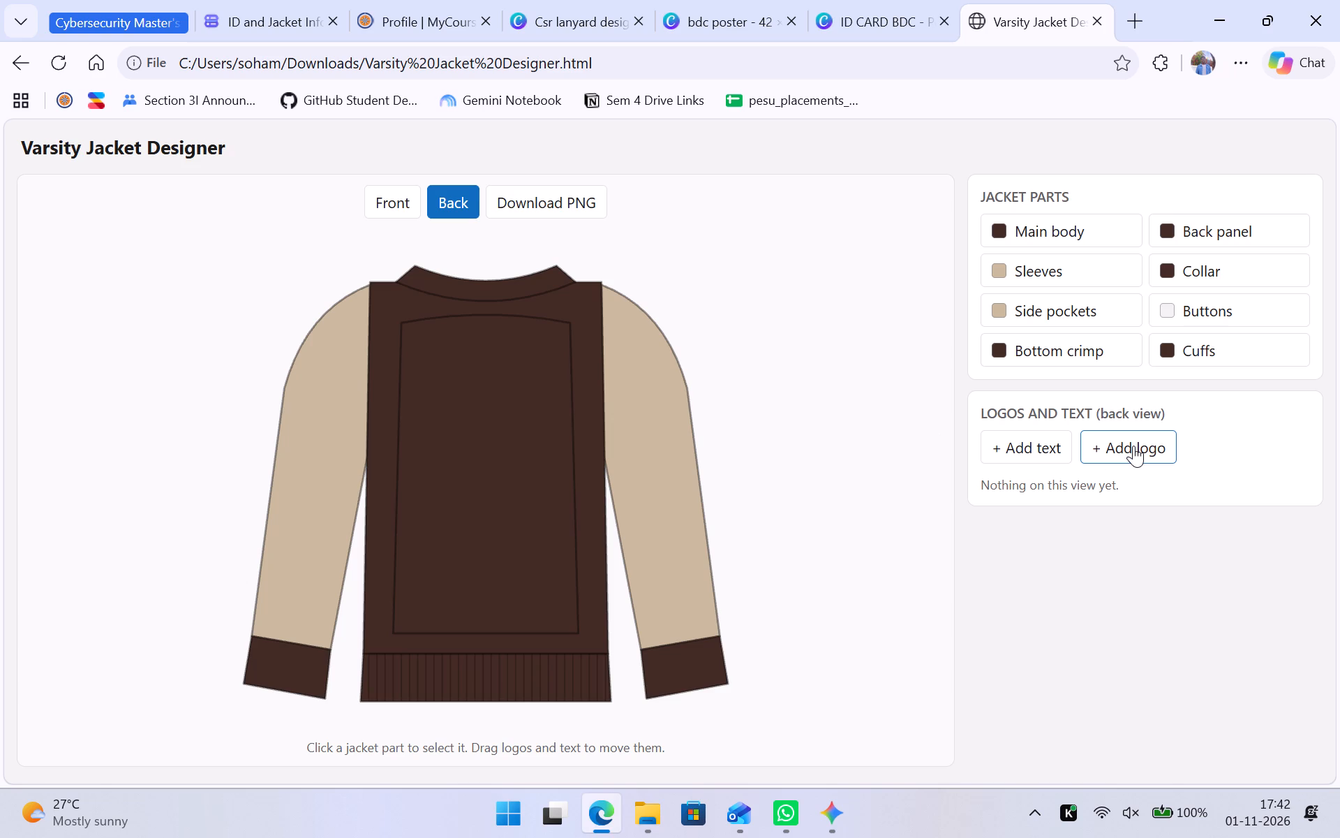
Switch to the ID CARD BDC design in Canva.
click(864, 32)
click(724, 31)
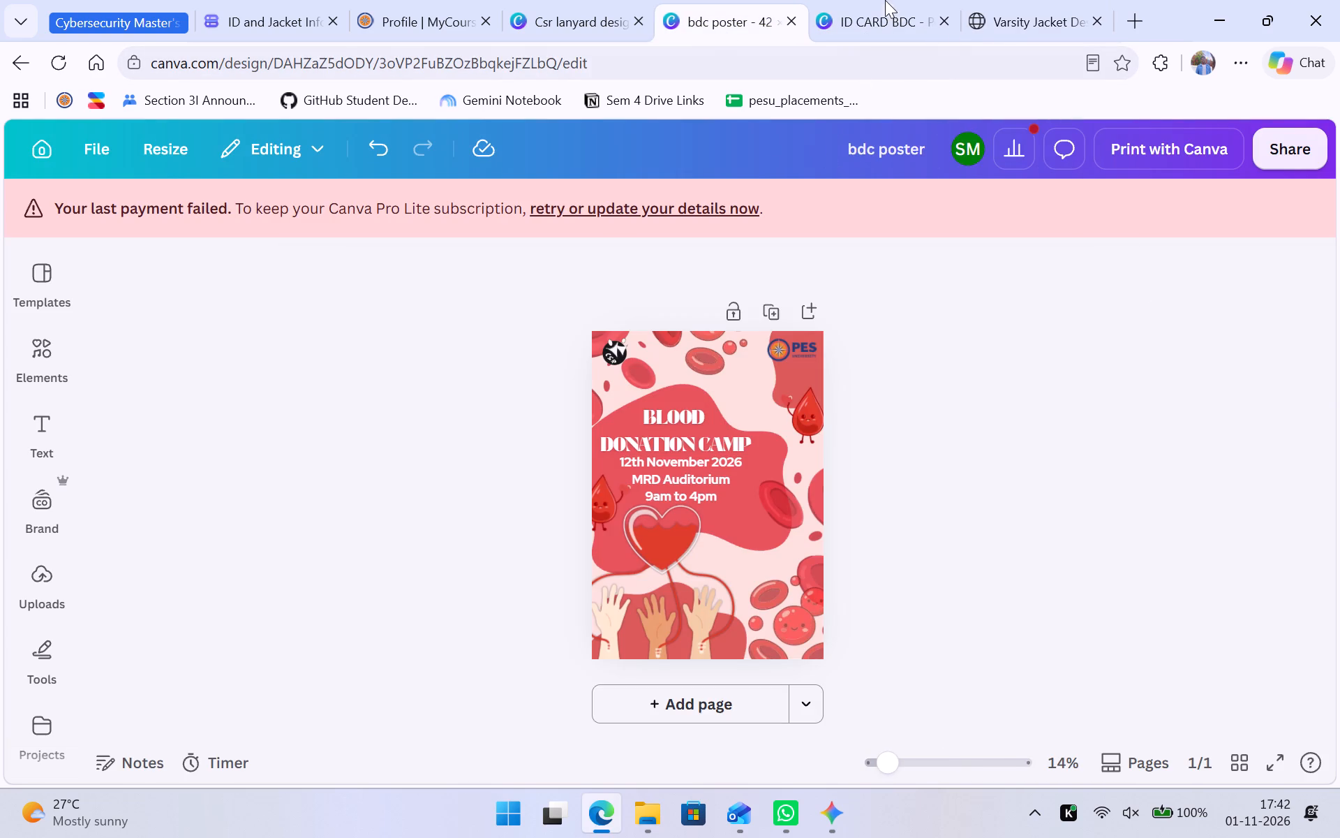
click(886, 0)
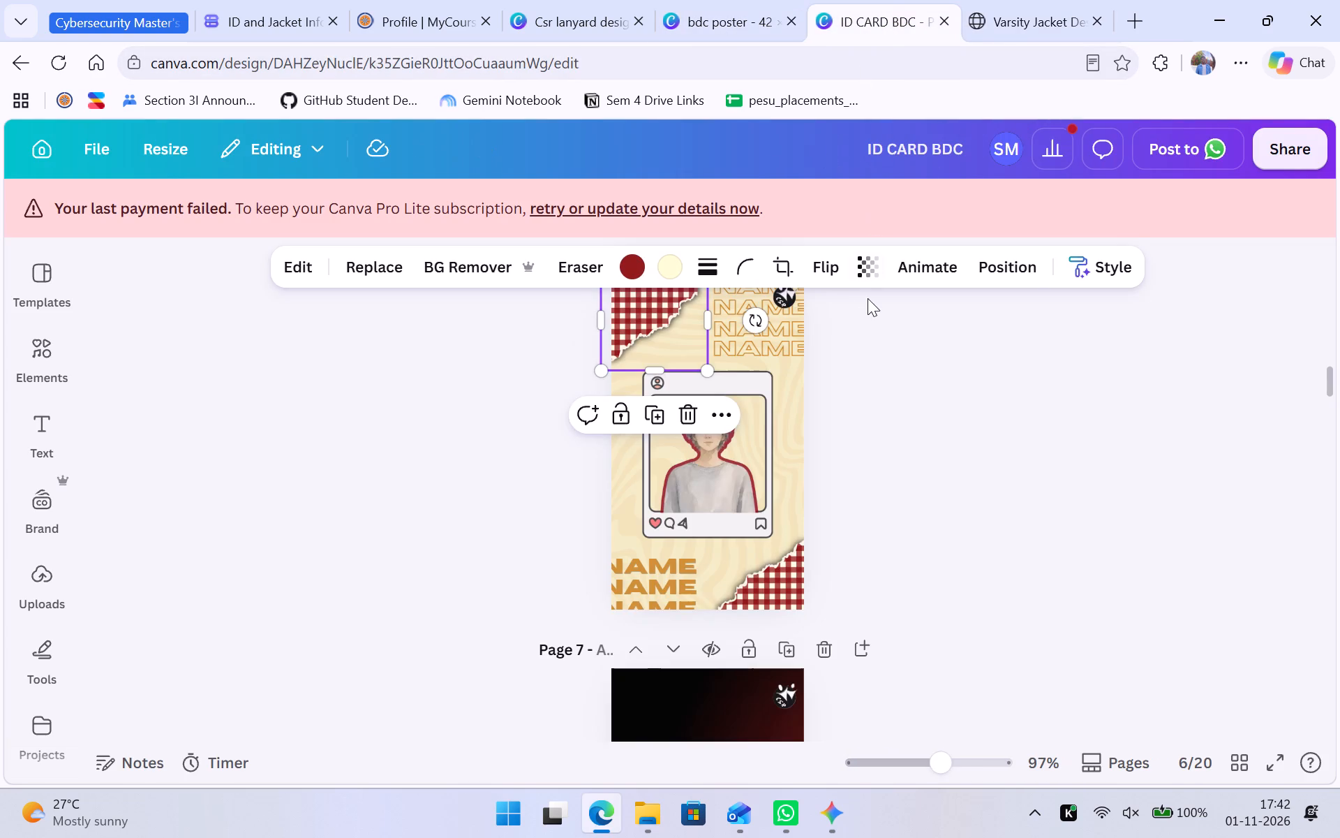
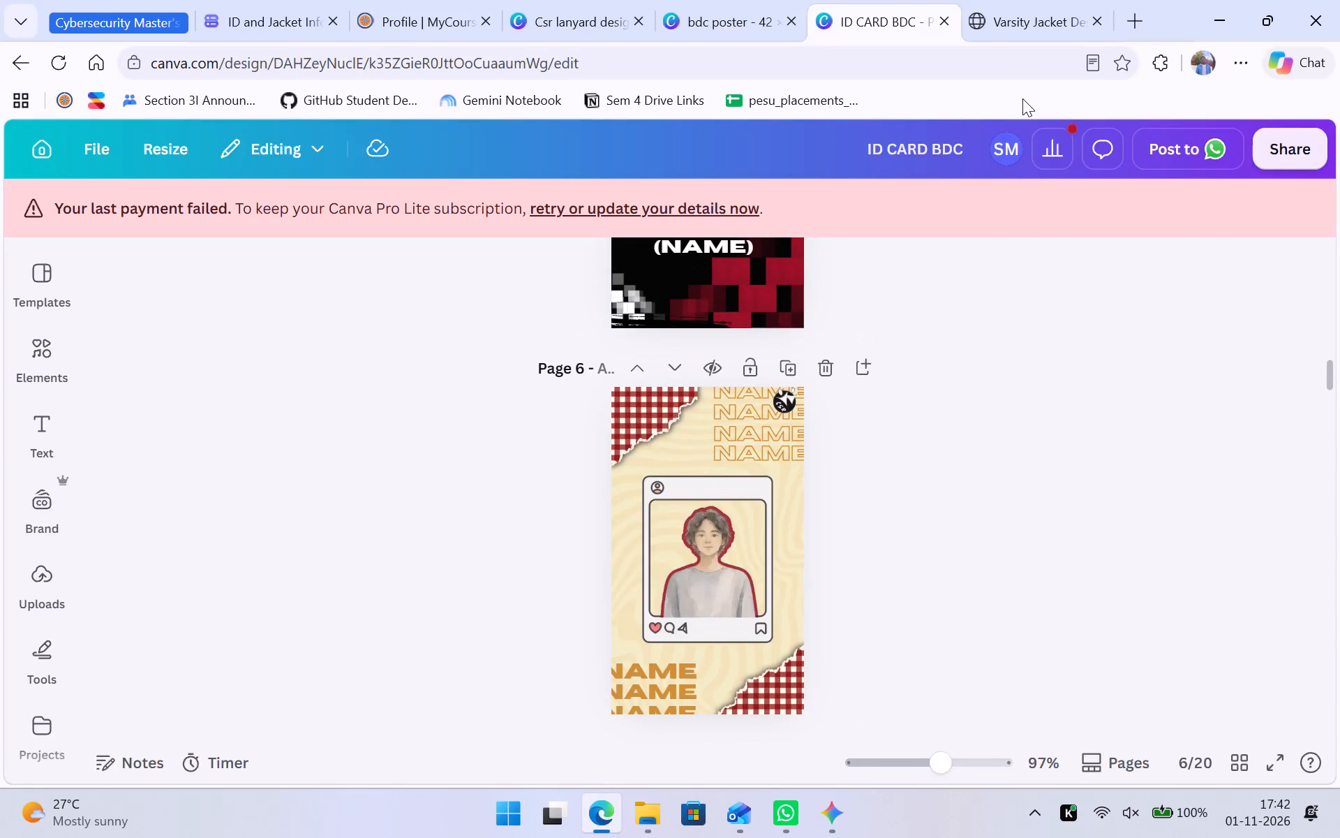
Copy the main body colour code #422b24 from the Varsity Jacket Designer and return to the ID CARD BDC design.
click(1018, 35)
click(1039, 228)
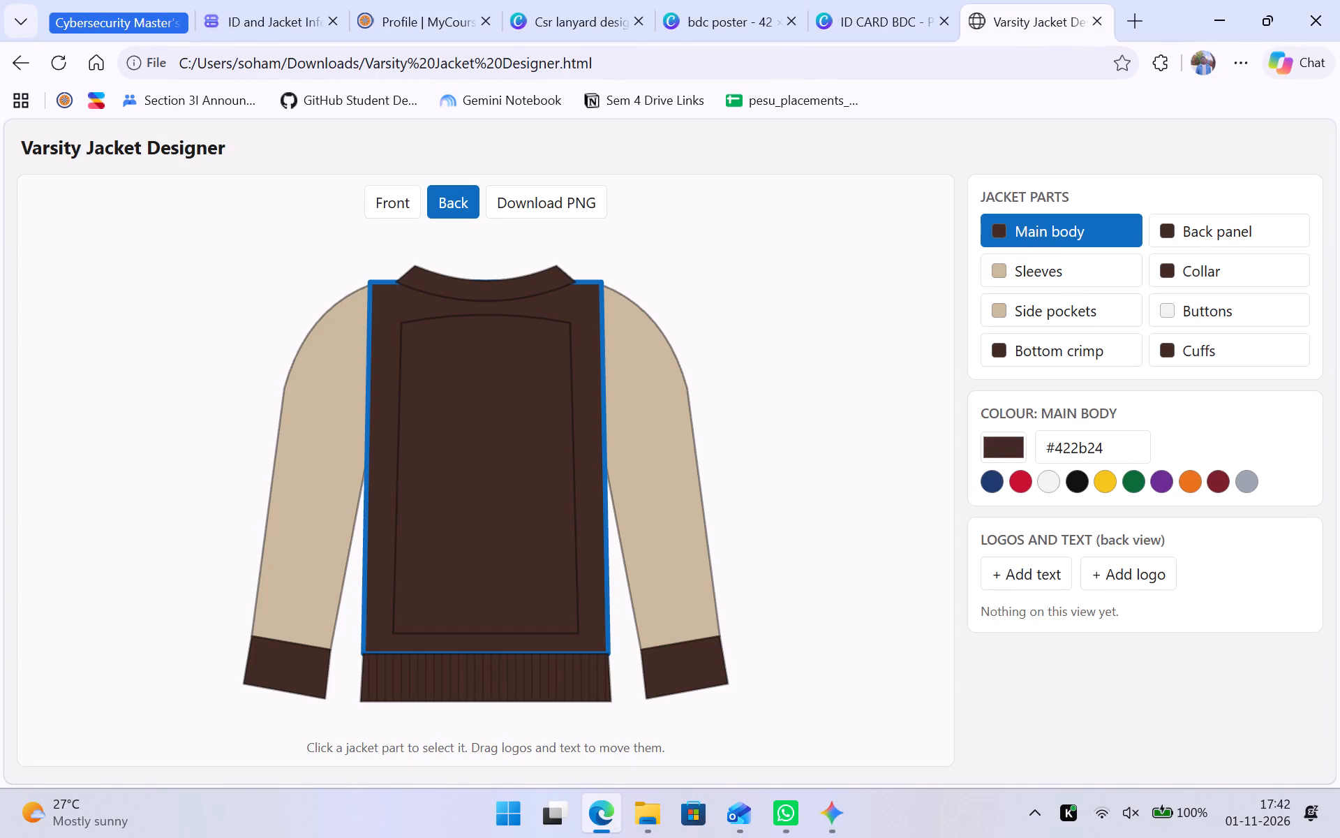
double_click(1067, 446)
key(ctrl+c)
click(865, 0)
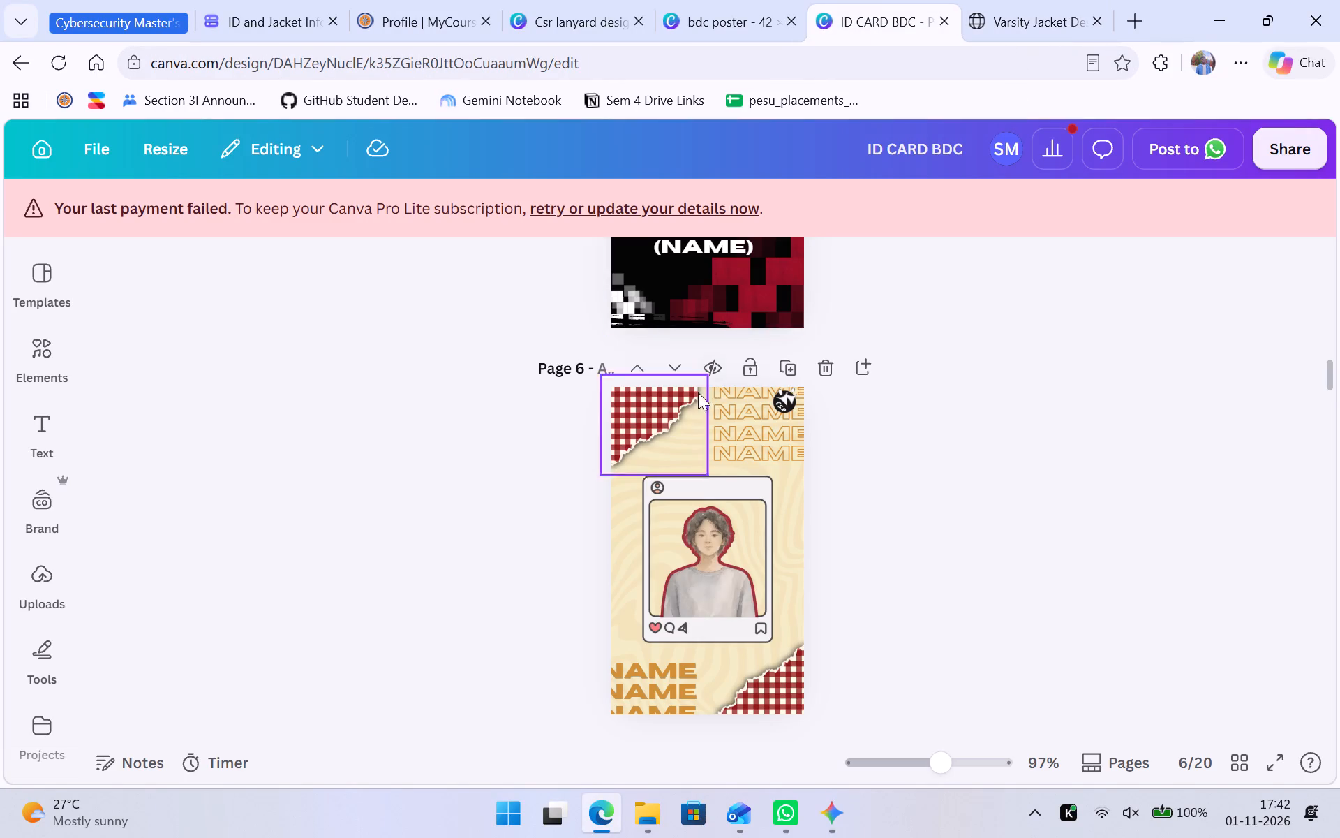
Recolour the red in both checkered torn-paper corner graphics on page 6 to the copied colour 422b24.
click(680, 411)
click(651, 413)
click(639, 256)
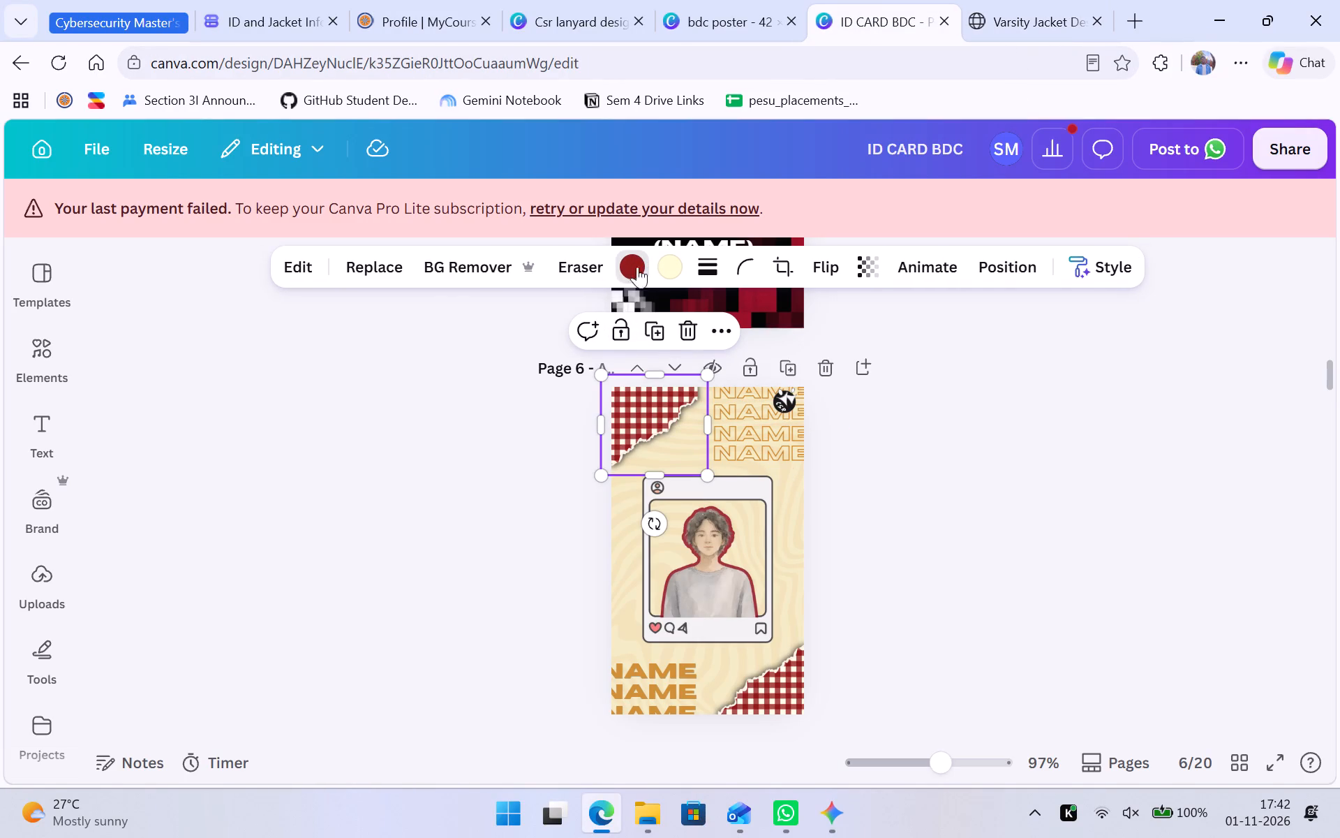
click(366, 380)
key(ctrl+v)
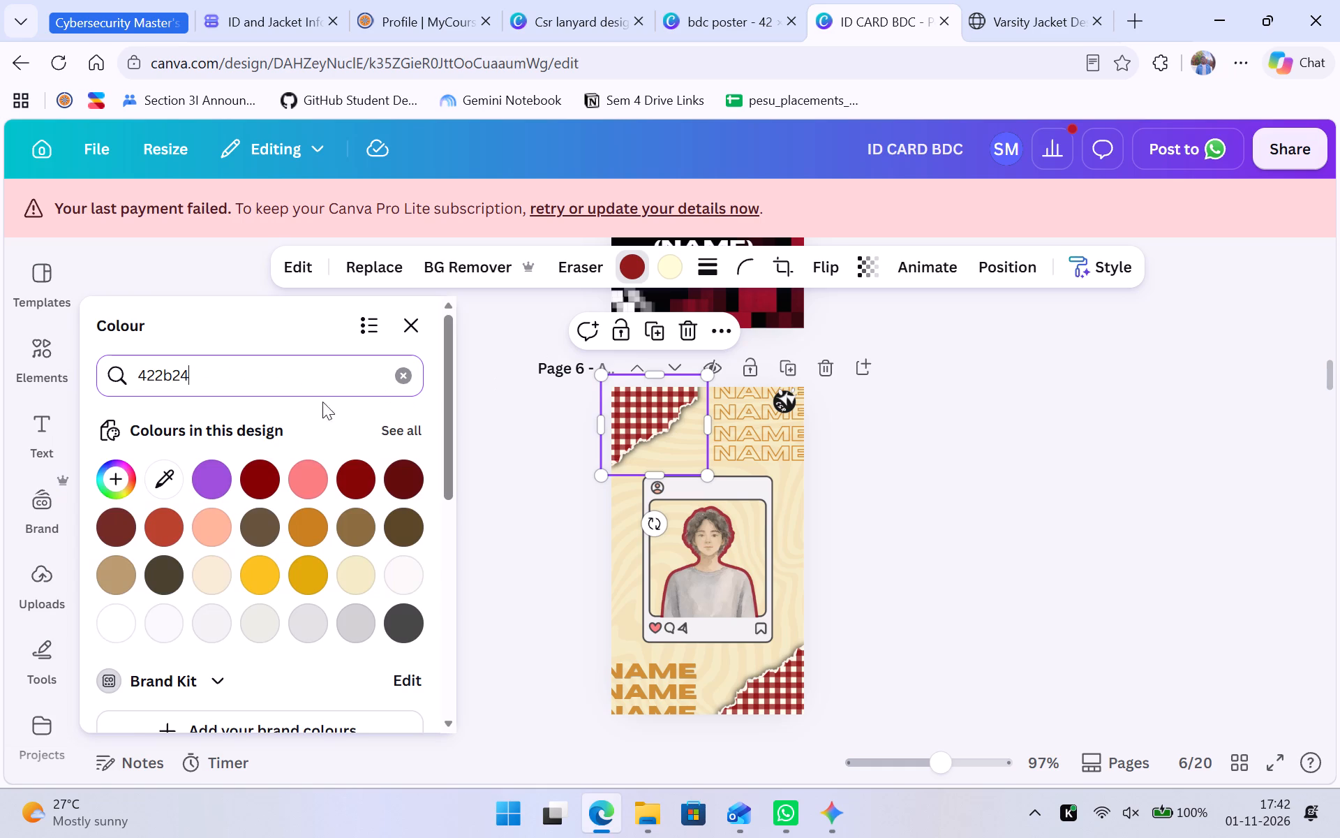
click(114, 473)
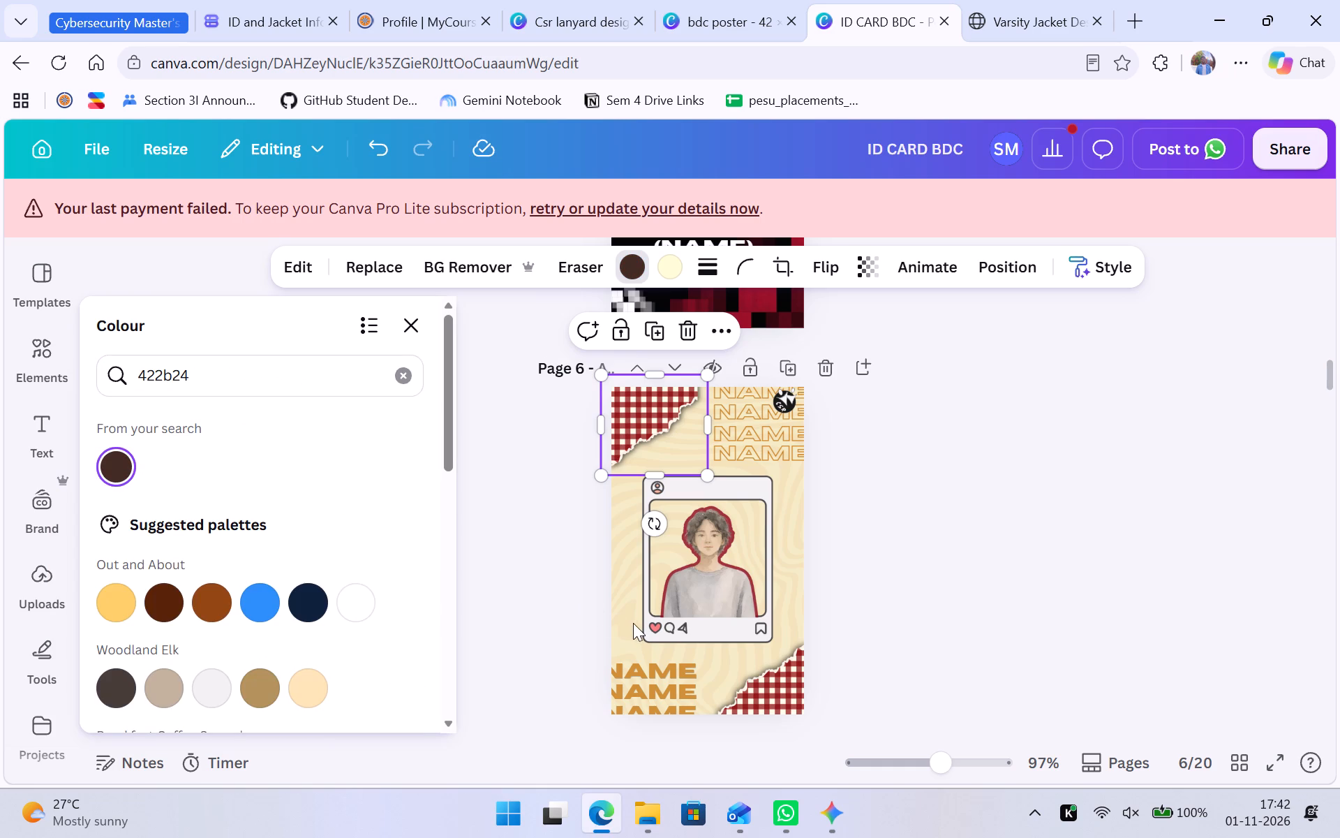
click(773, 697)
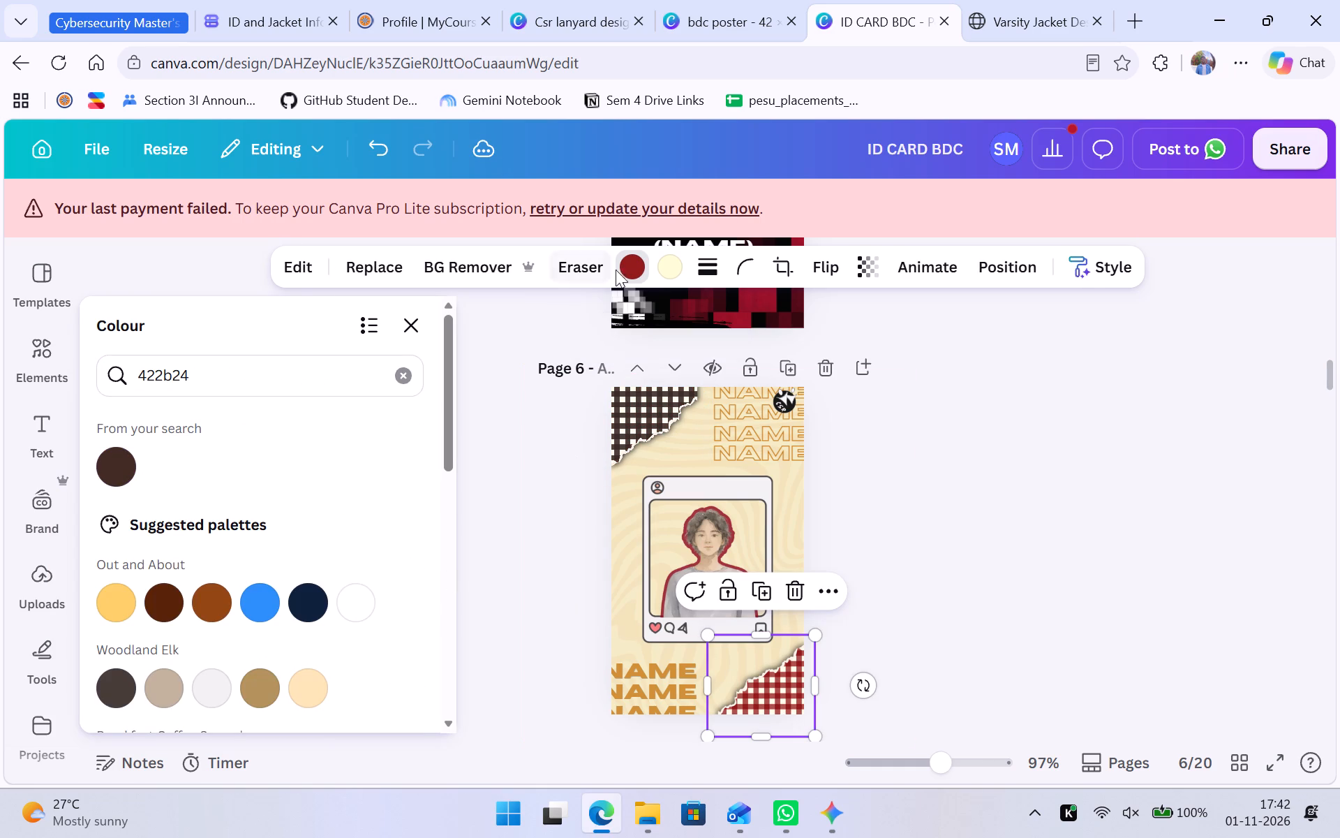
click(124, 471)
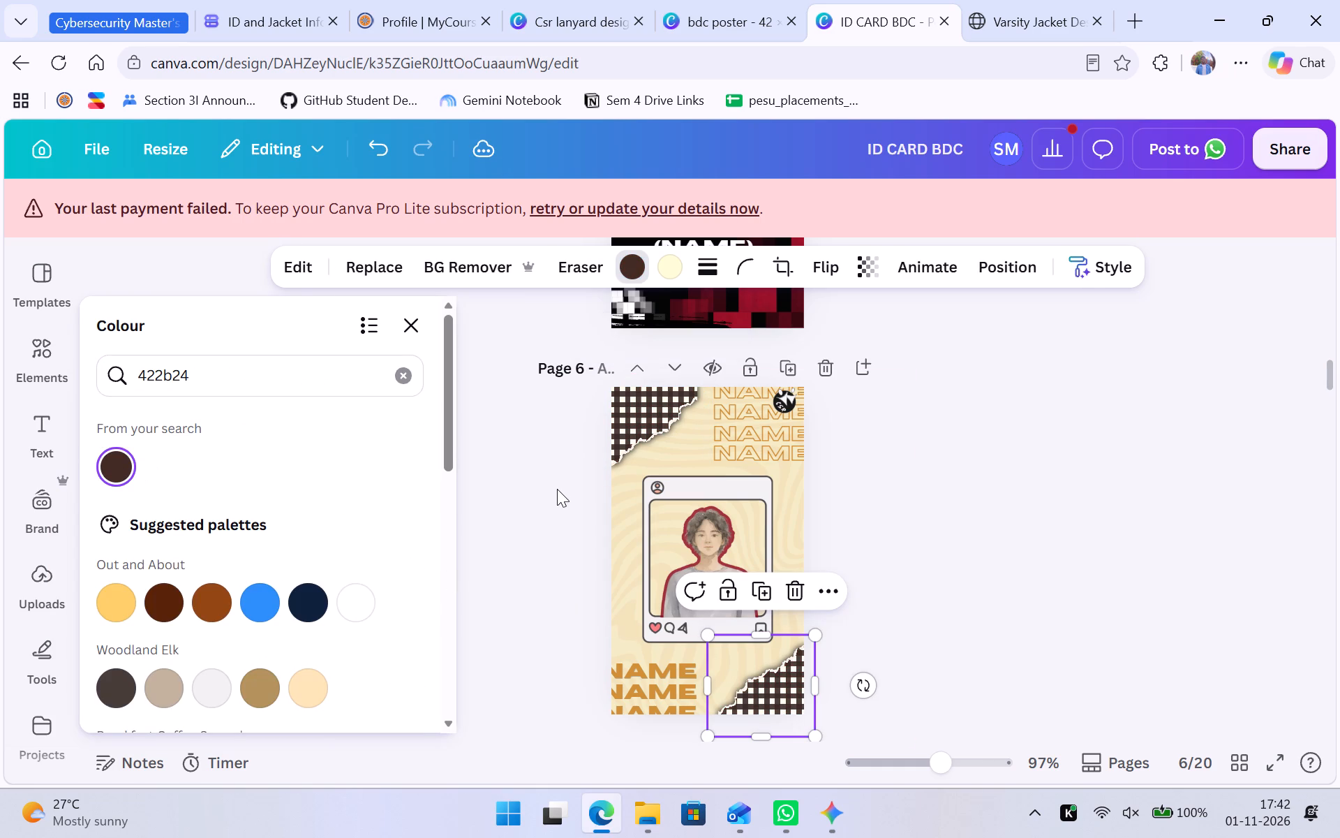
Delete the portrait illustration inside the social-post frame on page 6.
click(708, 538)
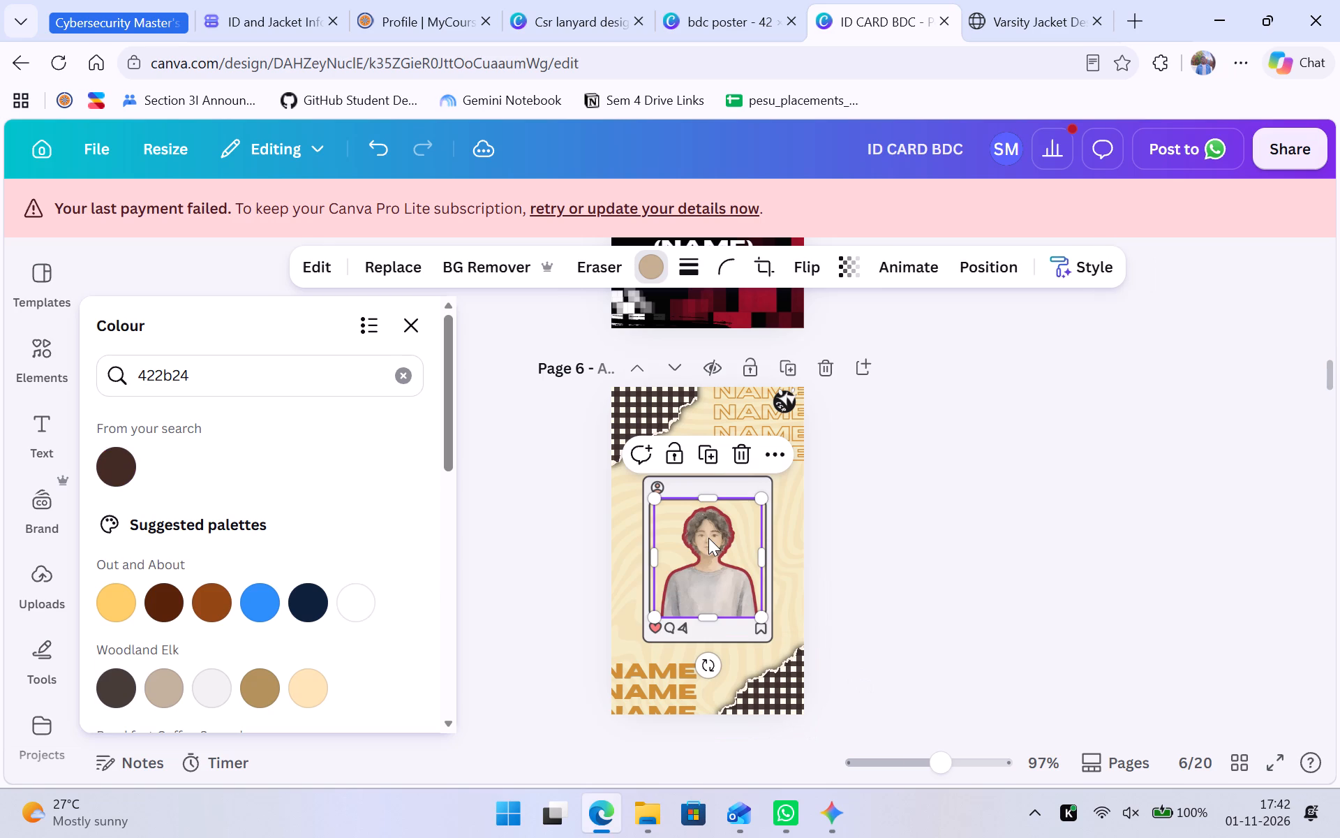
right_click(691, 556)
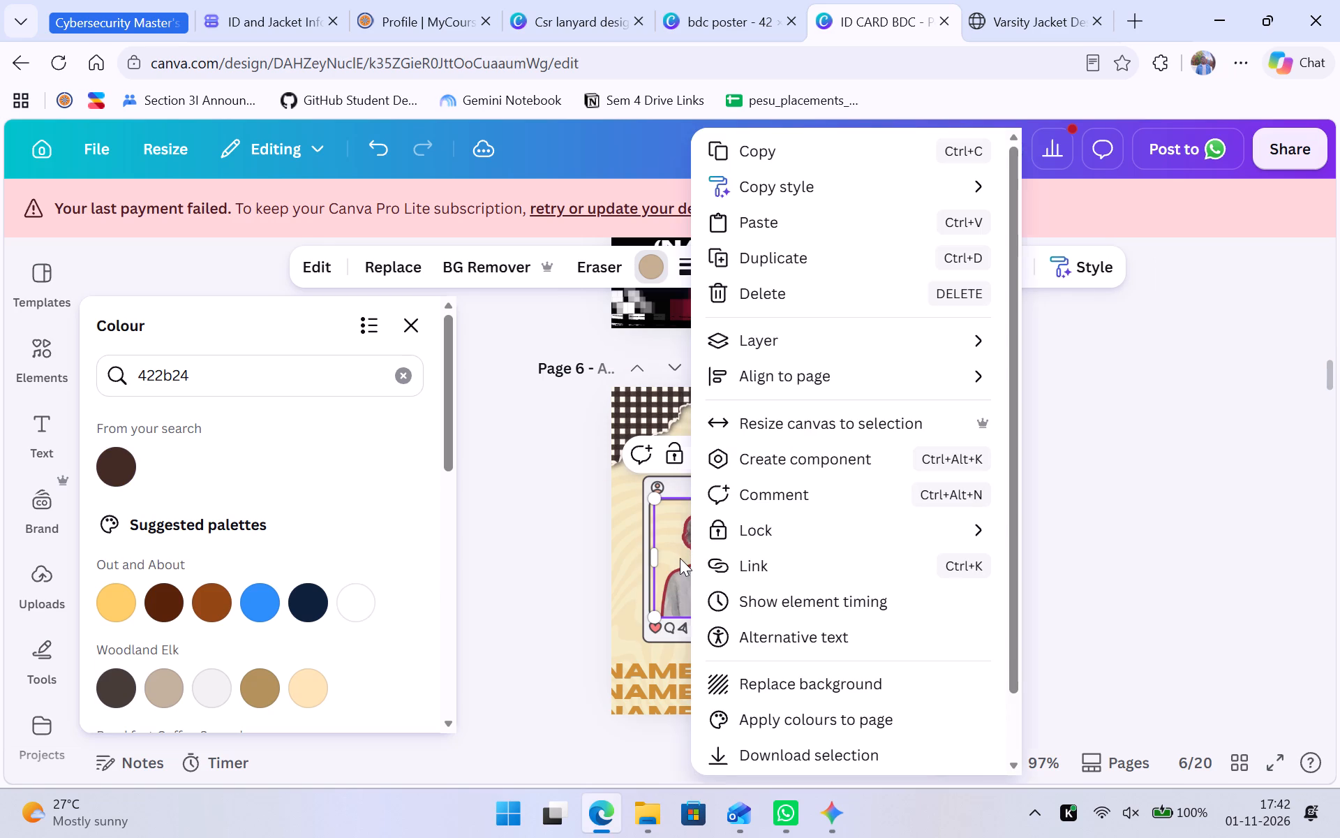
click(680, 558)
click(689, 562)
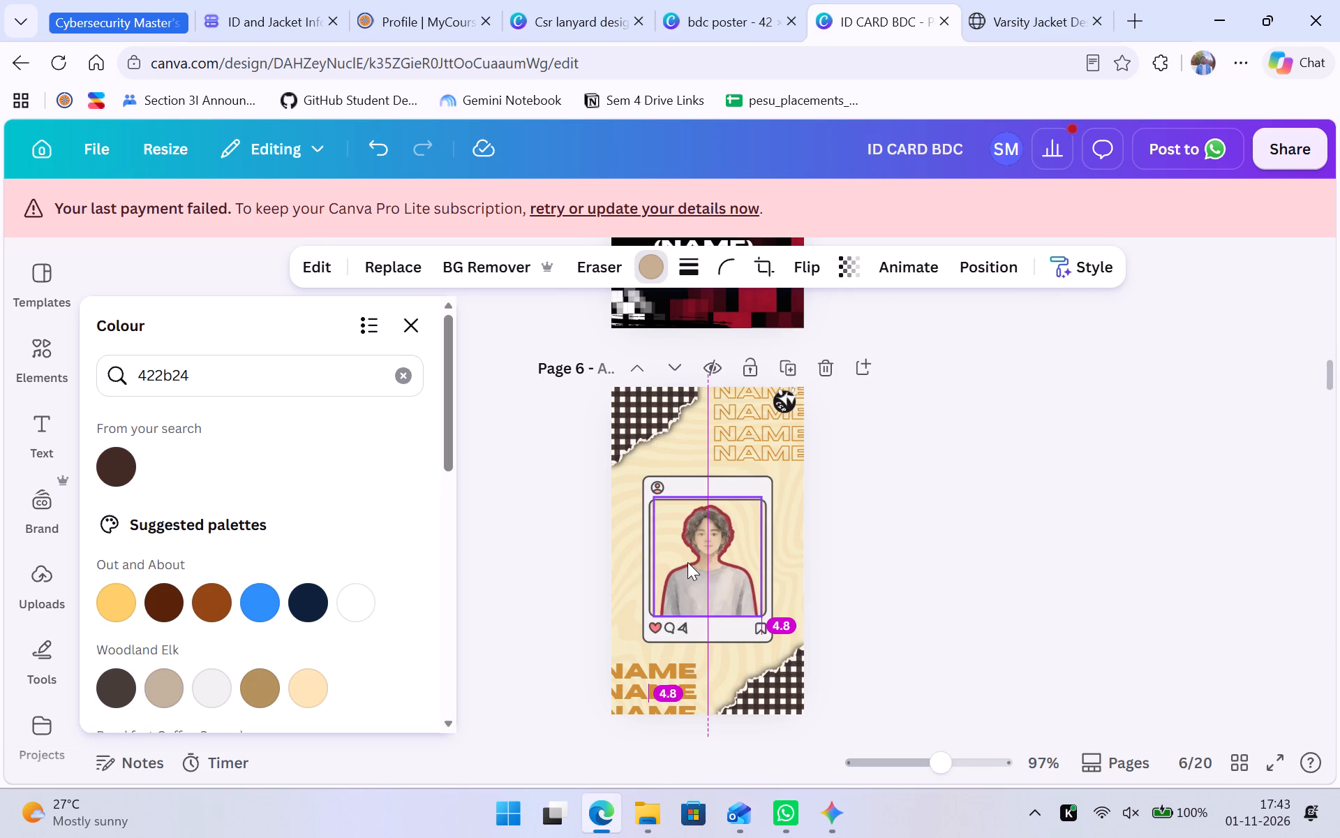
key(BackSpace)
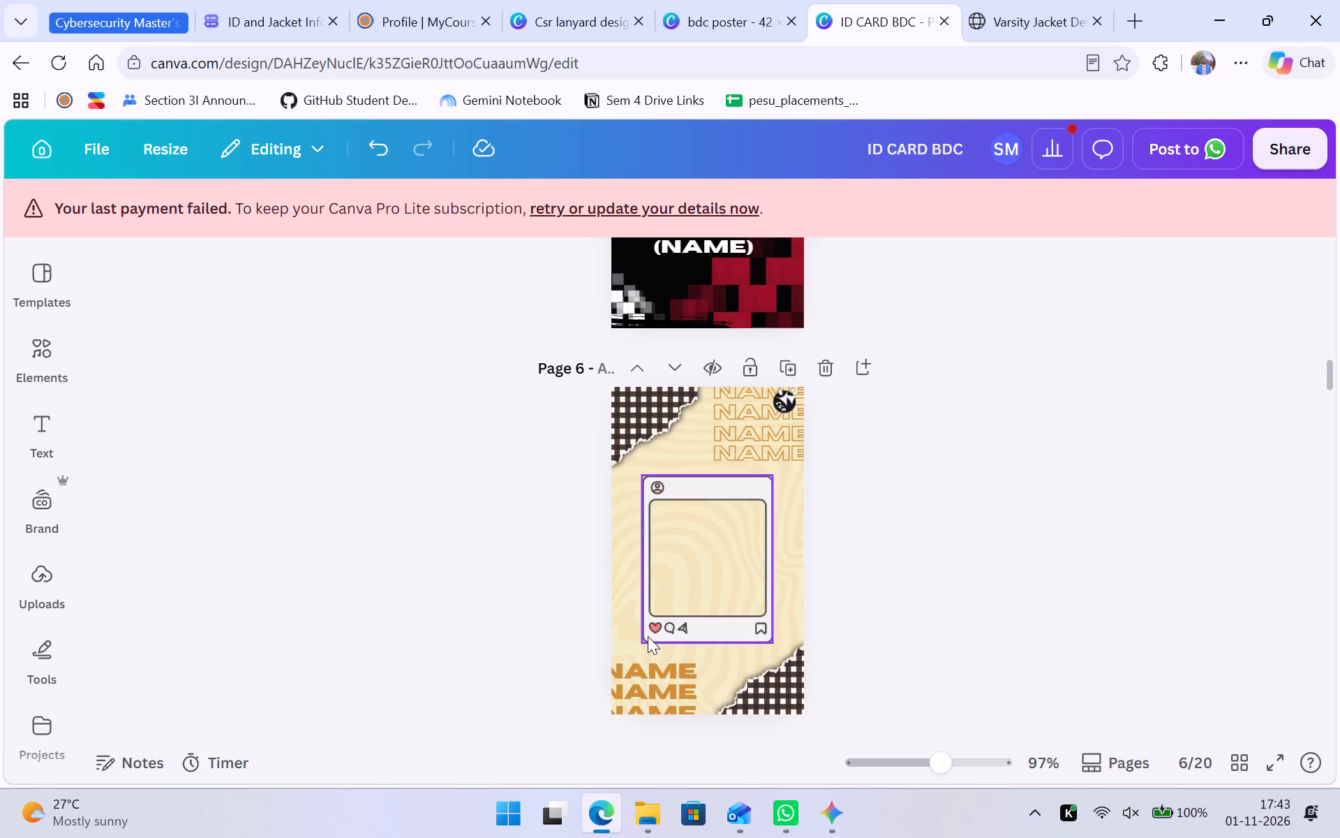
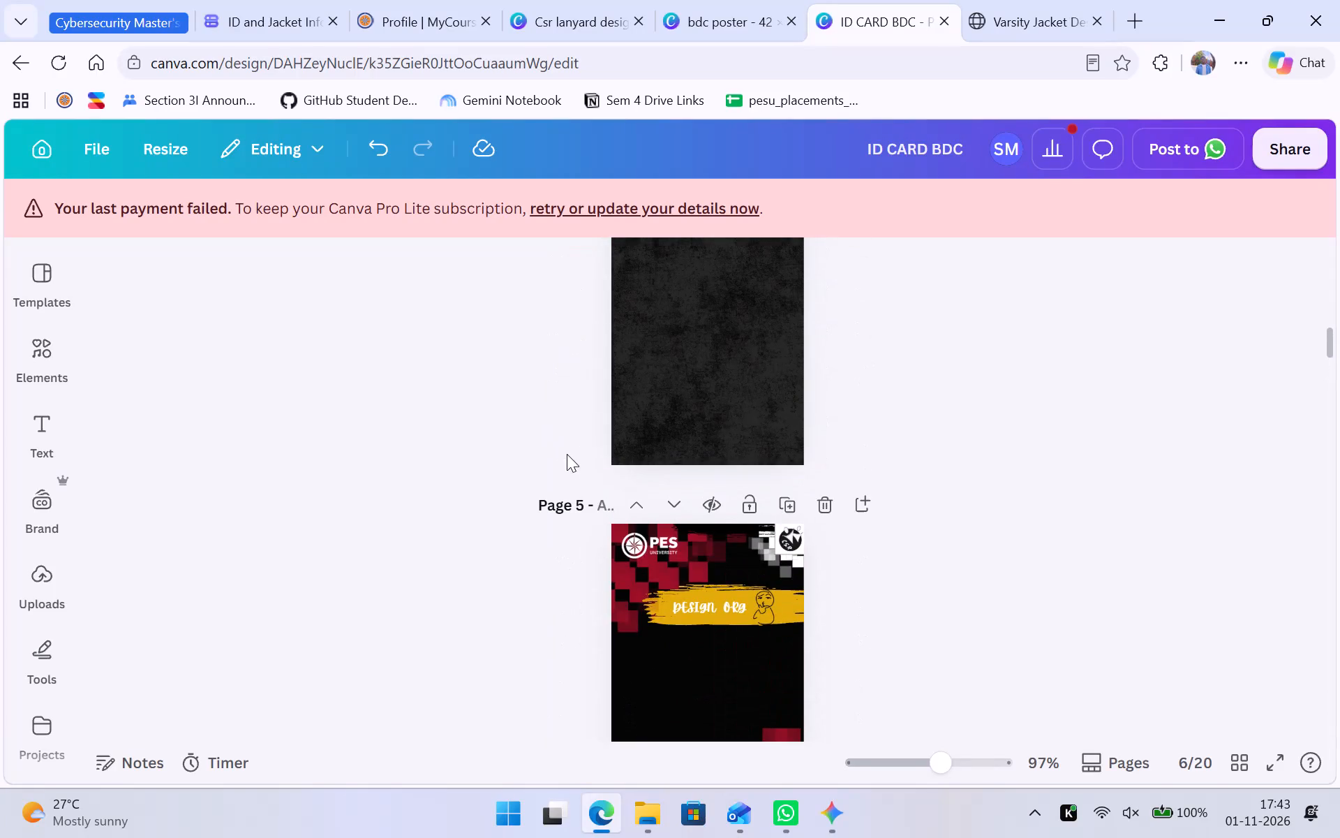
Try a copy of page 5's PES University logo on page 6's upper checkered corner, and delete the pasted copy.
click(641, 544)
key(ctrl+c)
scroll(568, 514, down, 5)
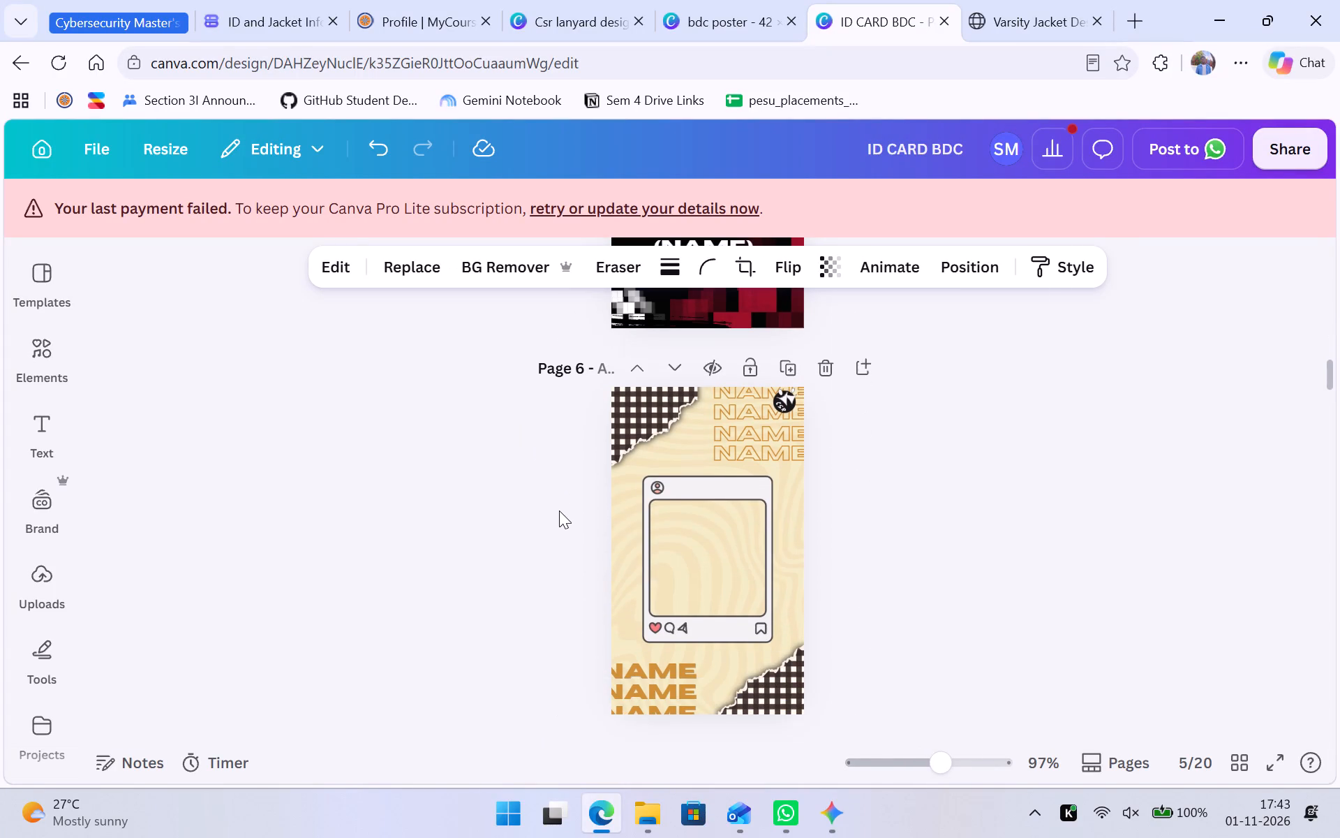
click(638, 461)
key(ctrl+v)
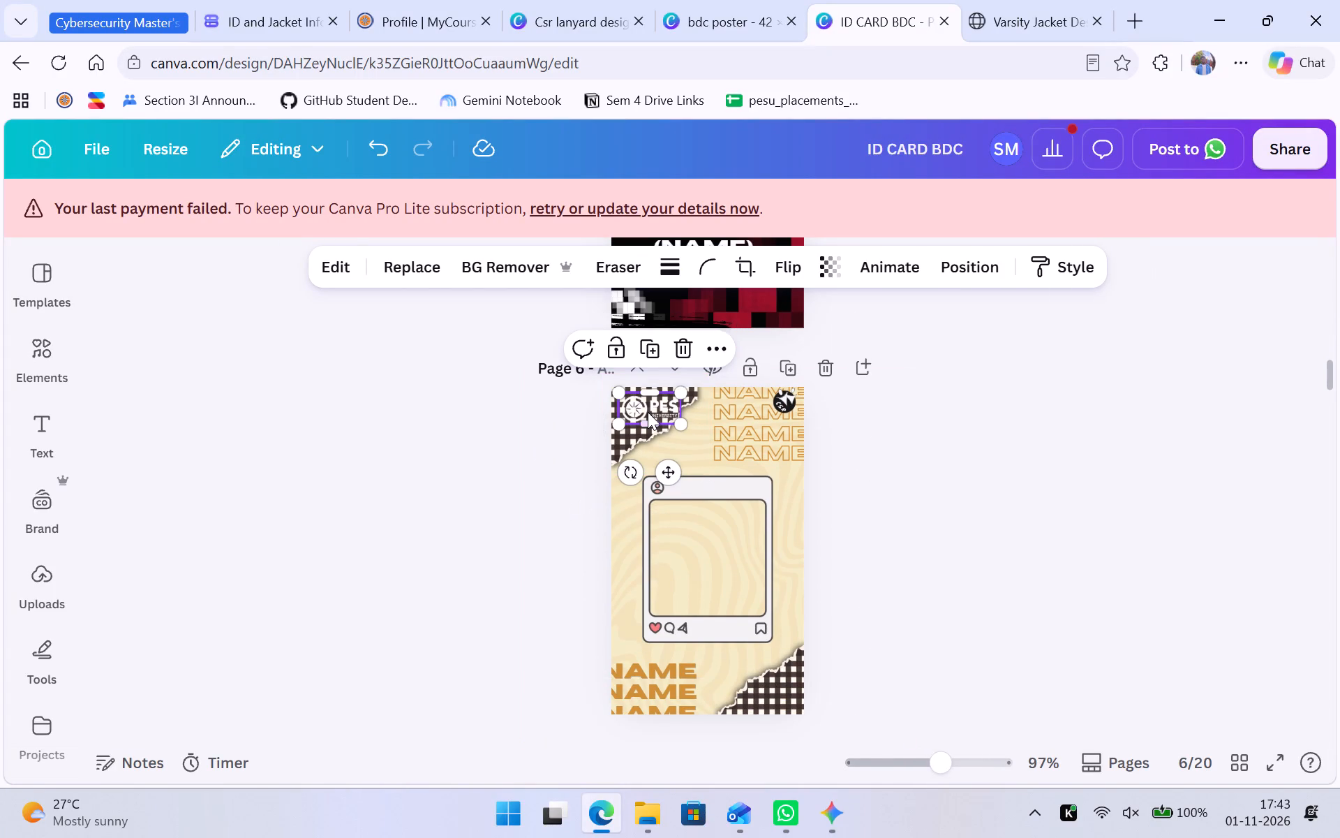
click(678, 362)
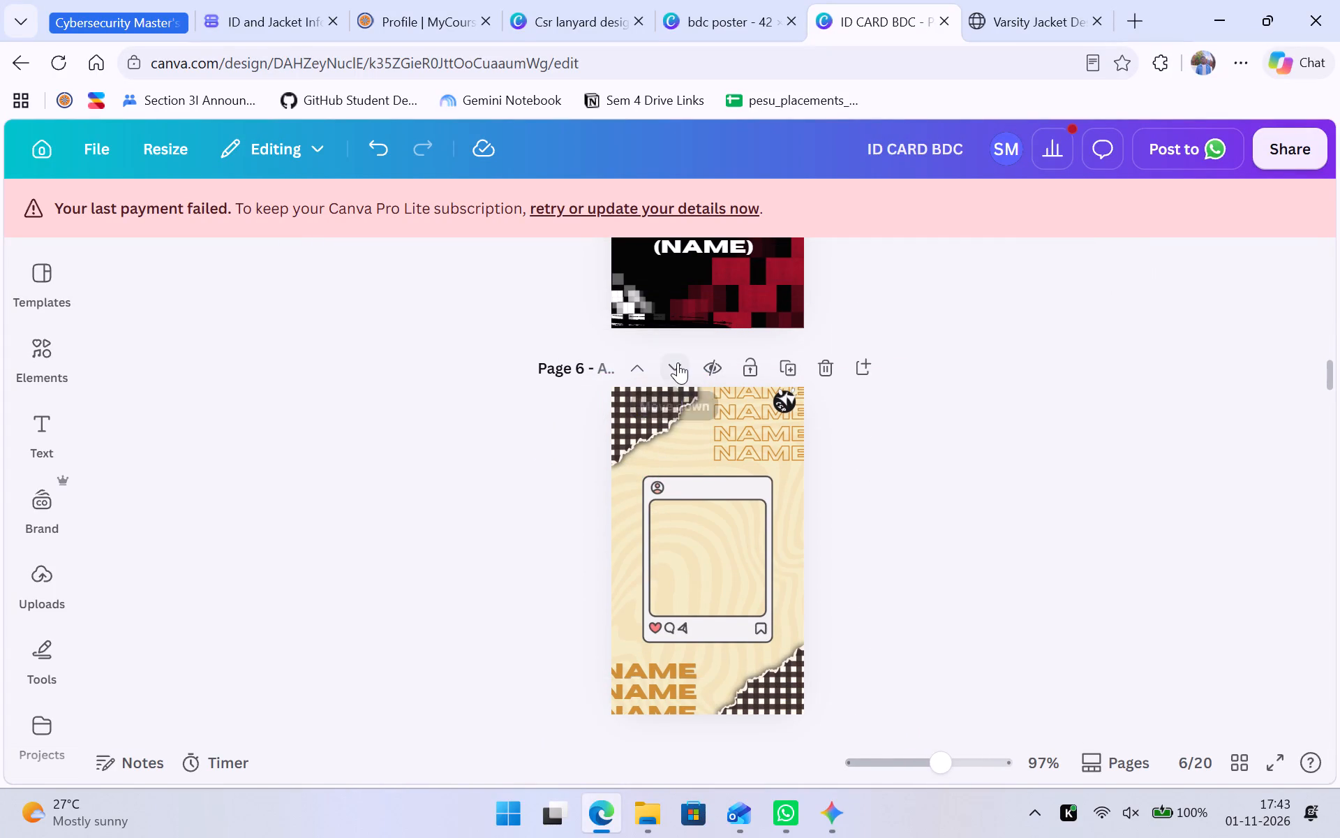
Examine the CSR Council lanyard drafts in the Csr lanyard designs drafts file.
click(618, 0)
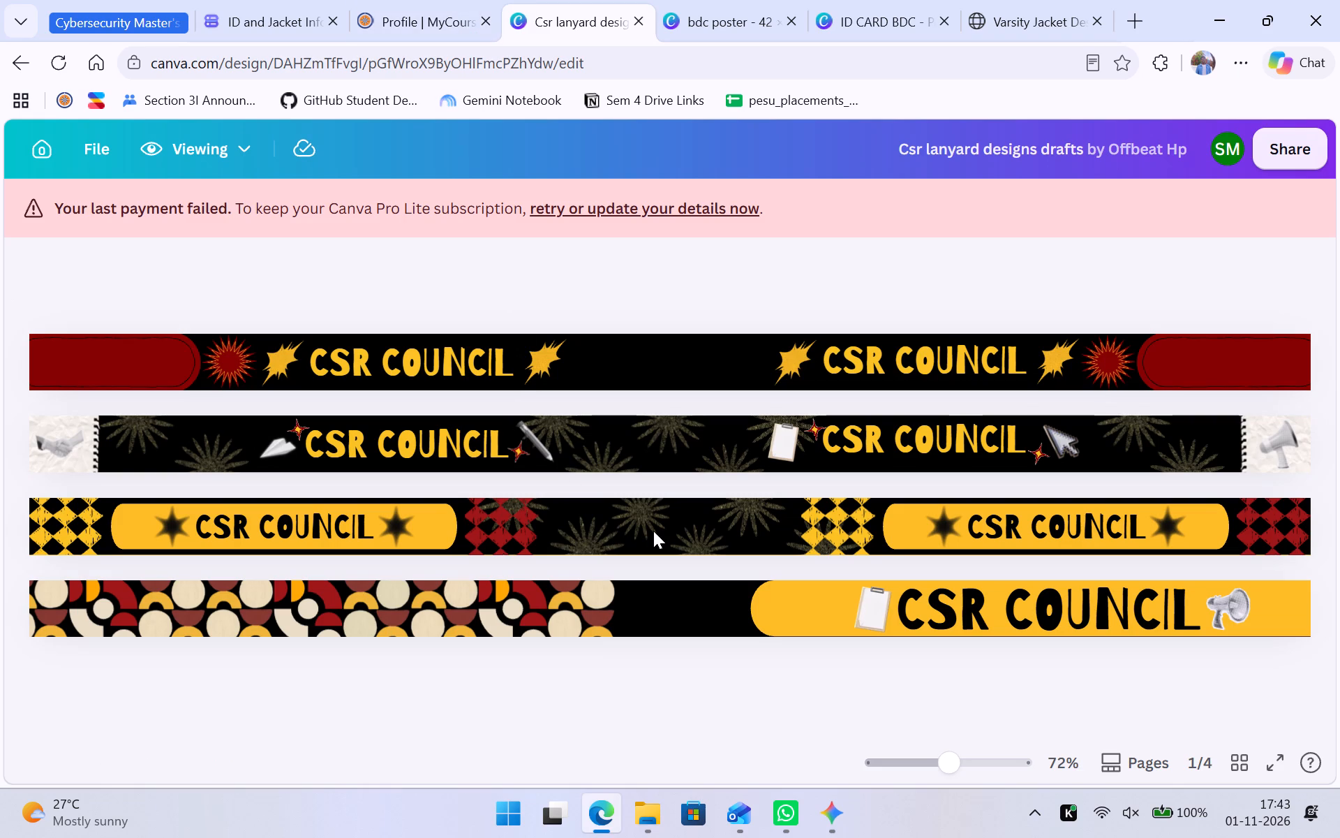
scroll(727, 622, down, 5)
scroll(711, 619, up, 3)
Switch to the Downloads folder in File Explorer.
key(alt+Tab)
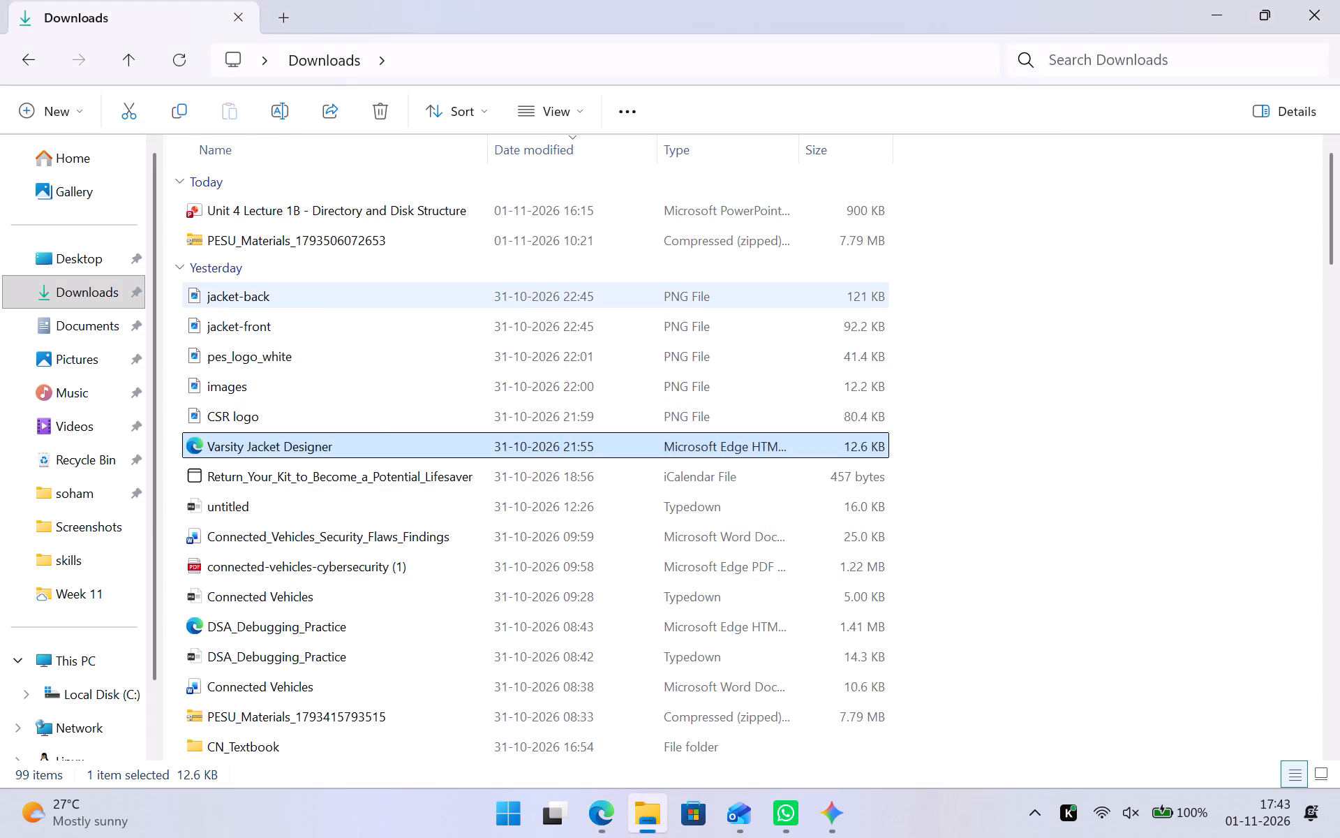
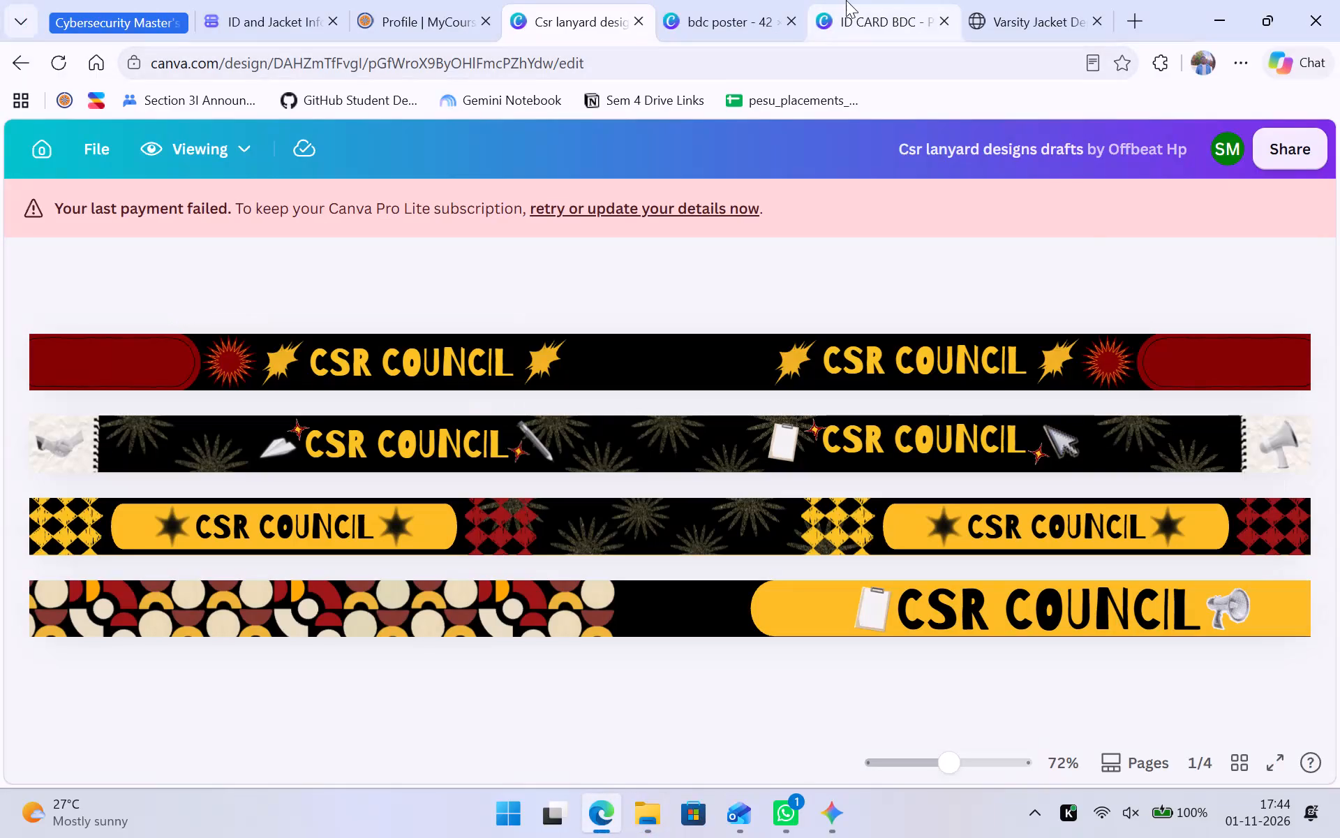
In the Varsity Jacket Designer's front view, set the outline colour of the S letter on the chest to #422B24.
click(999, 0)
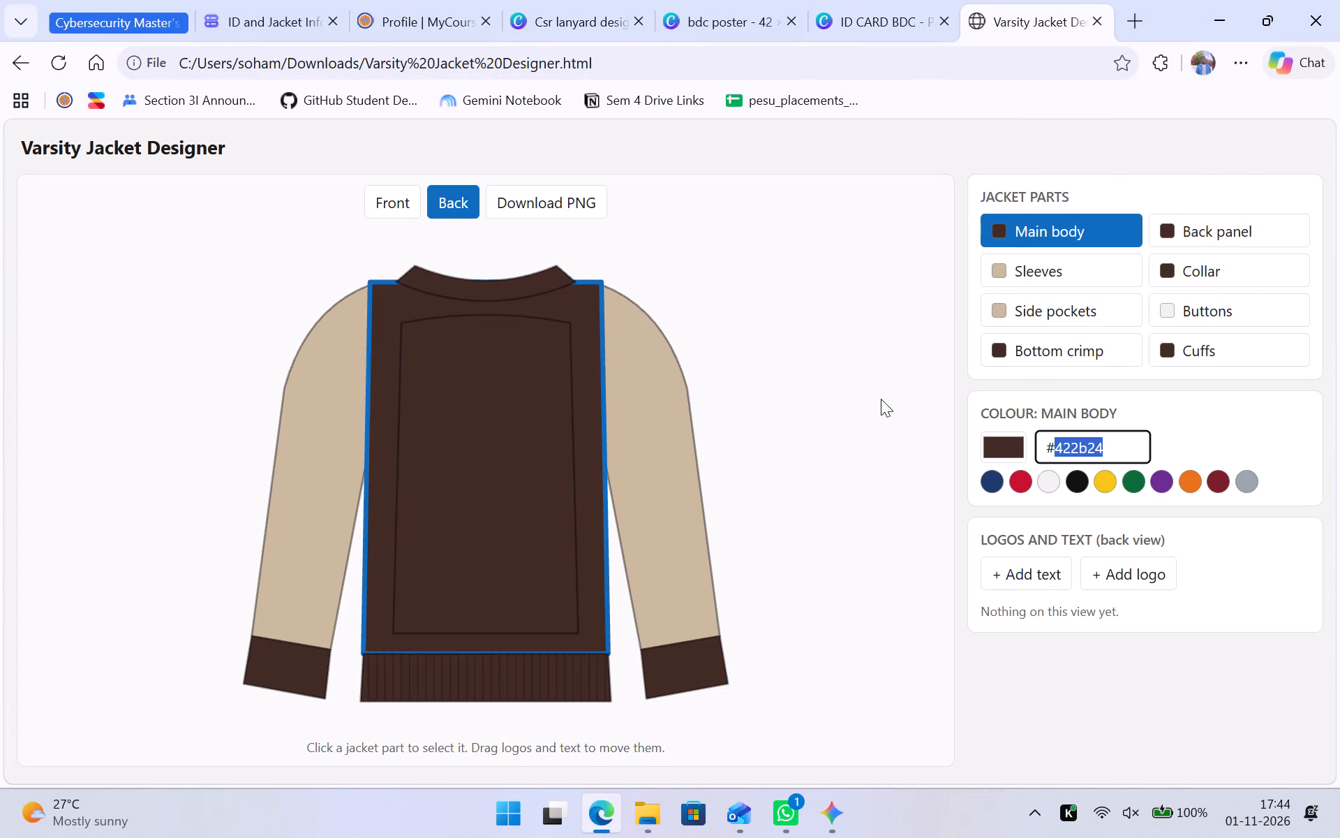
click(400, 198)
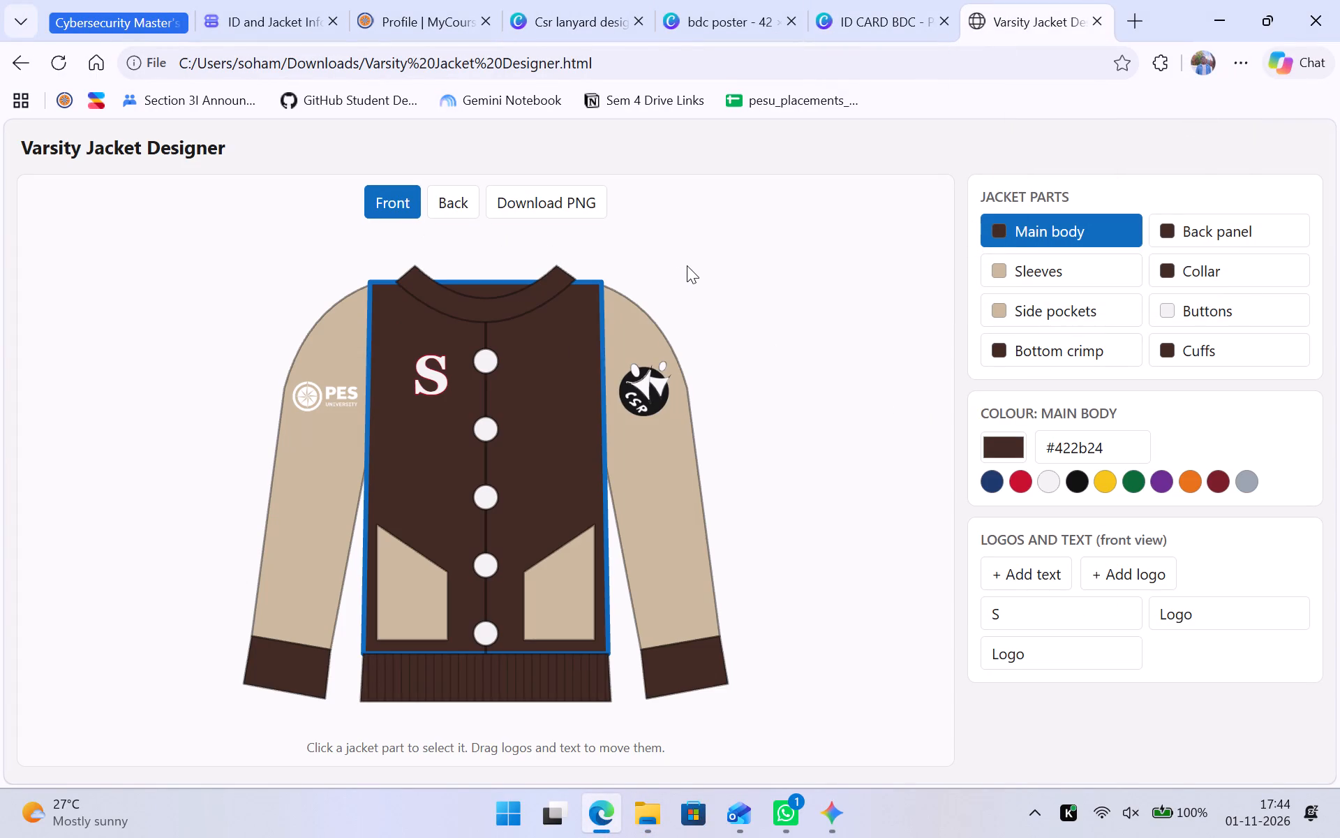
click(435, 373)
click(1200, 691)
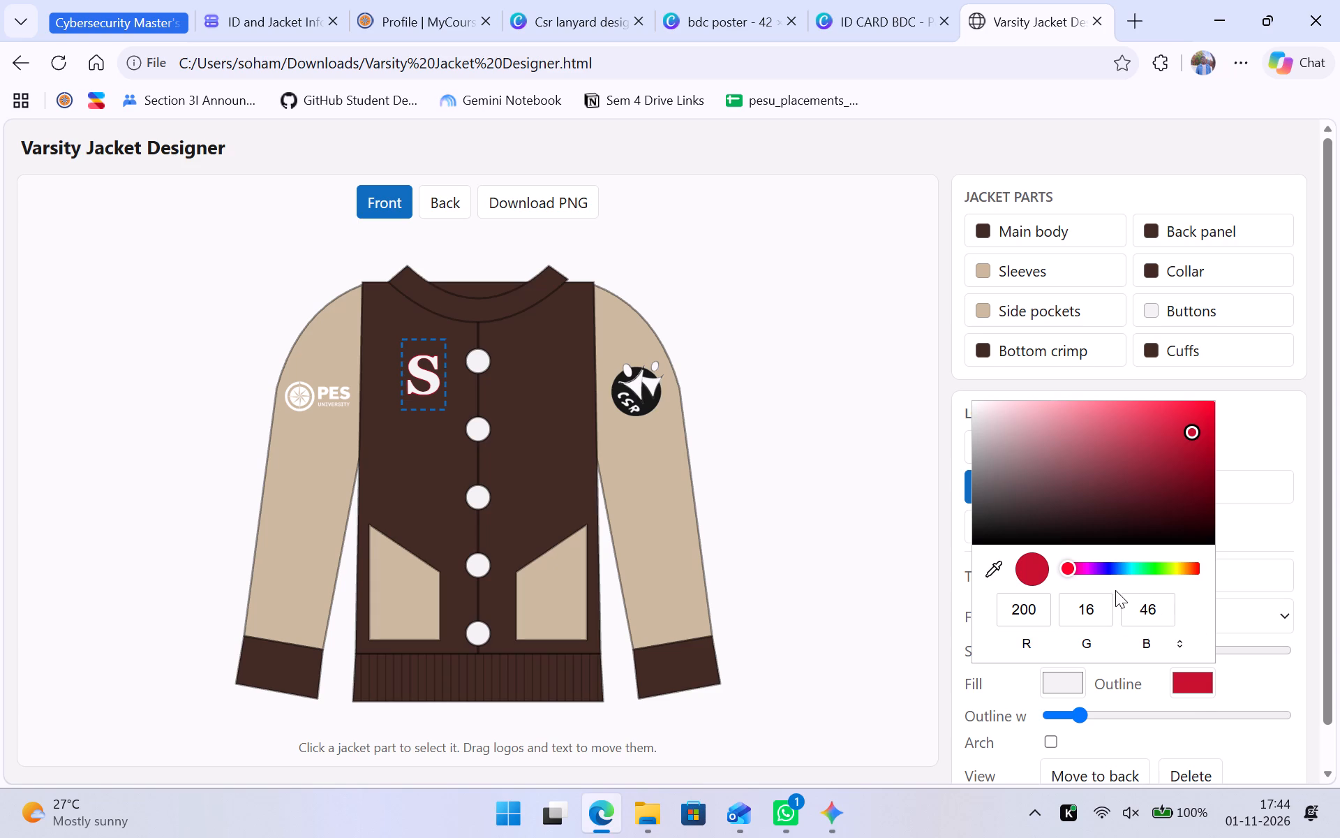
click(1157, 647)
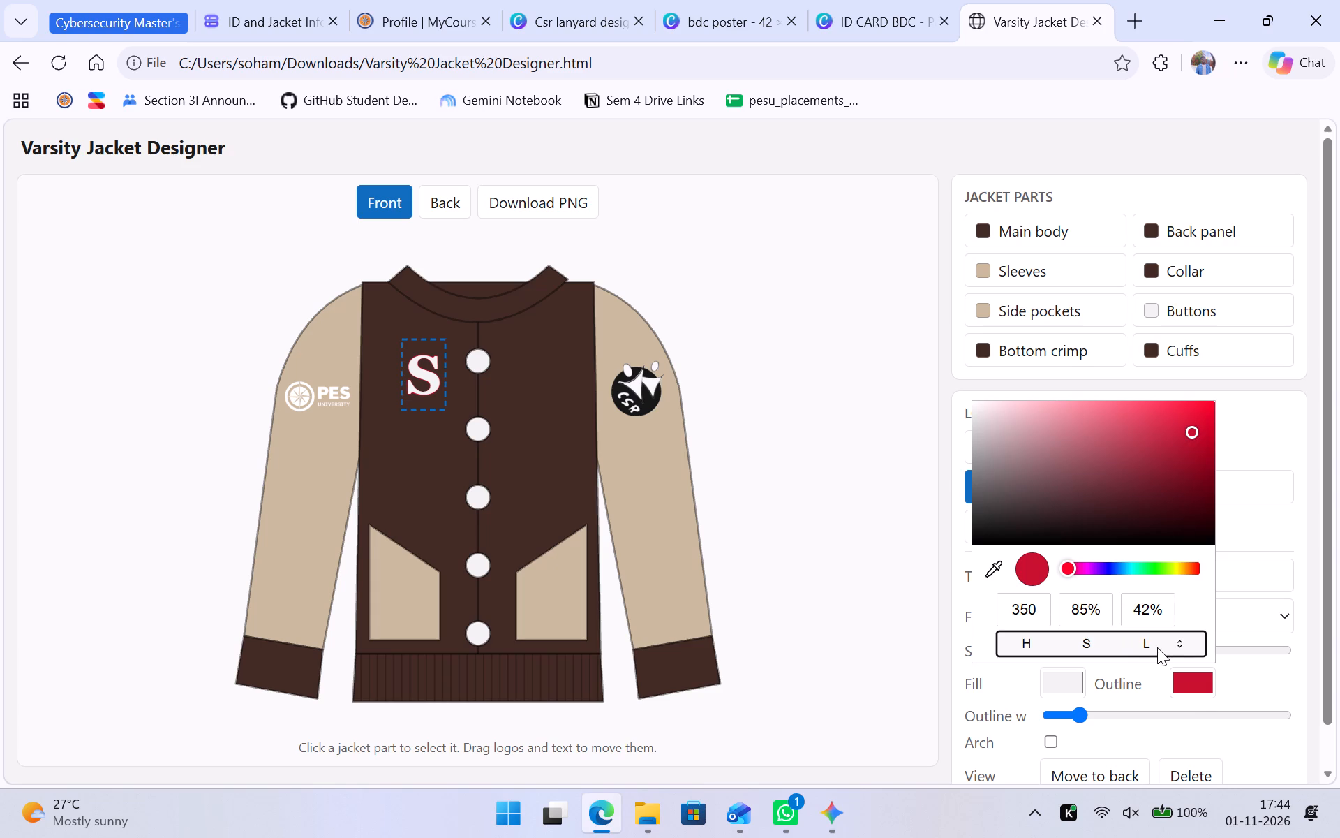
click(1117, 650)
double_click(1099, 615)
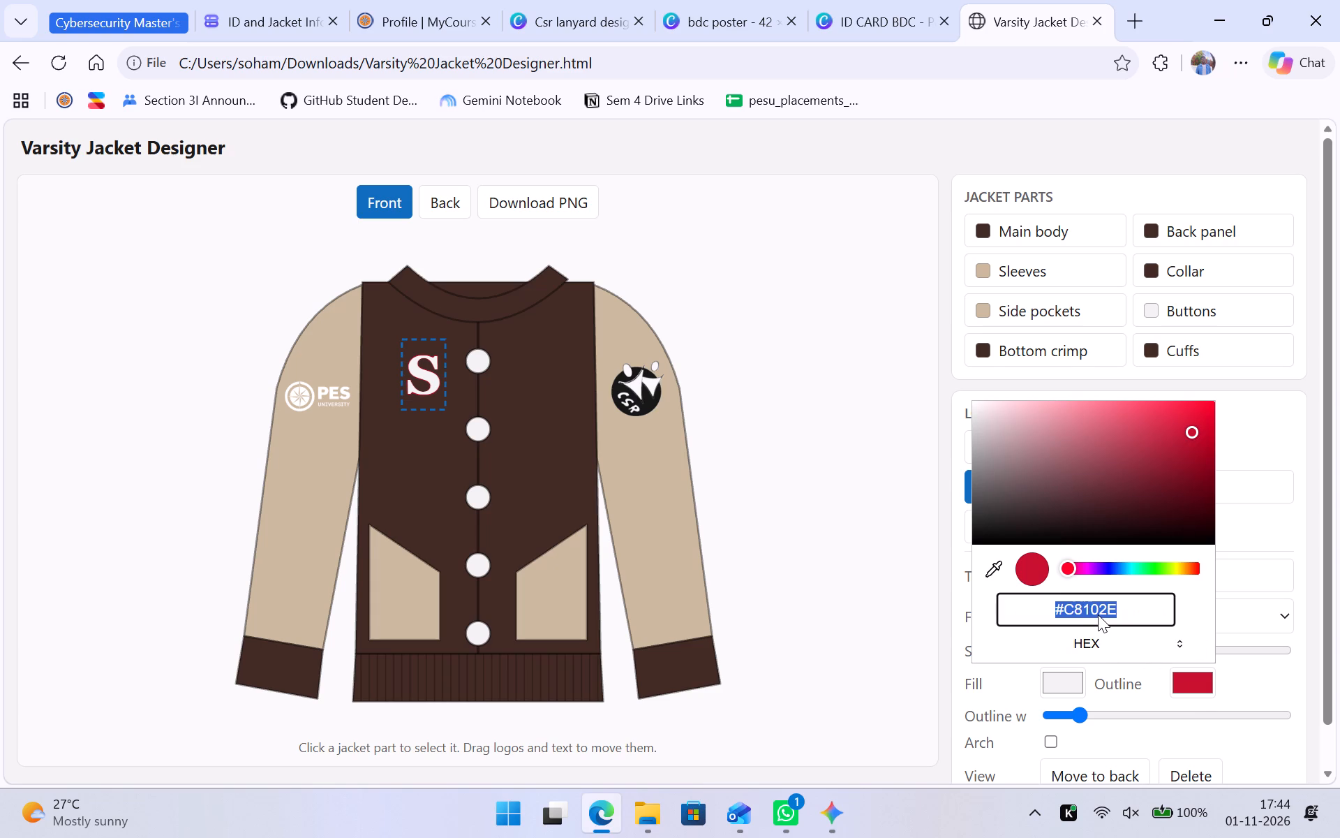
key(super+v)
key(super+v)
click(1072, 304)
key(ctrl+v)
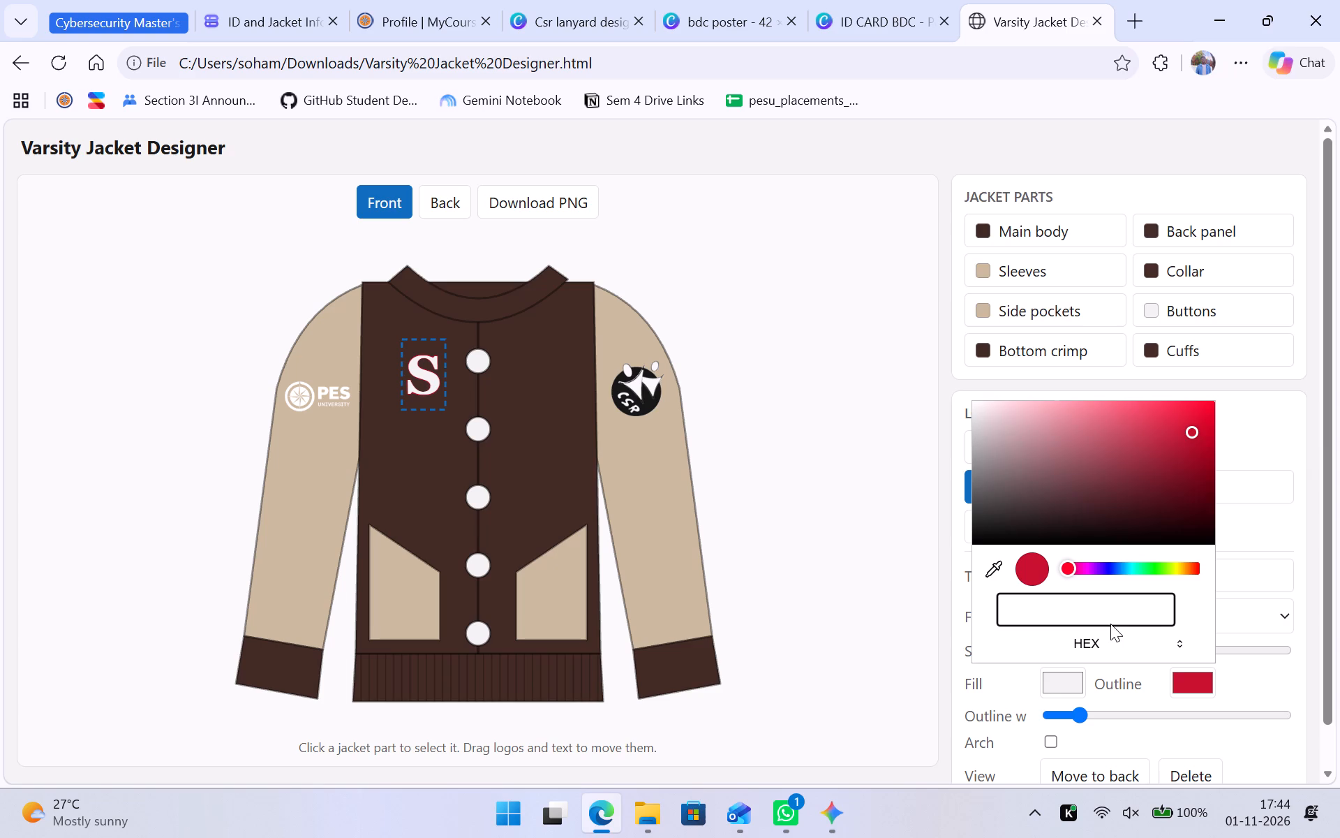
key(super+v)
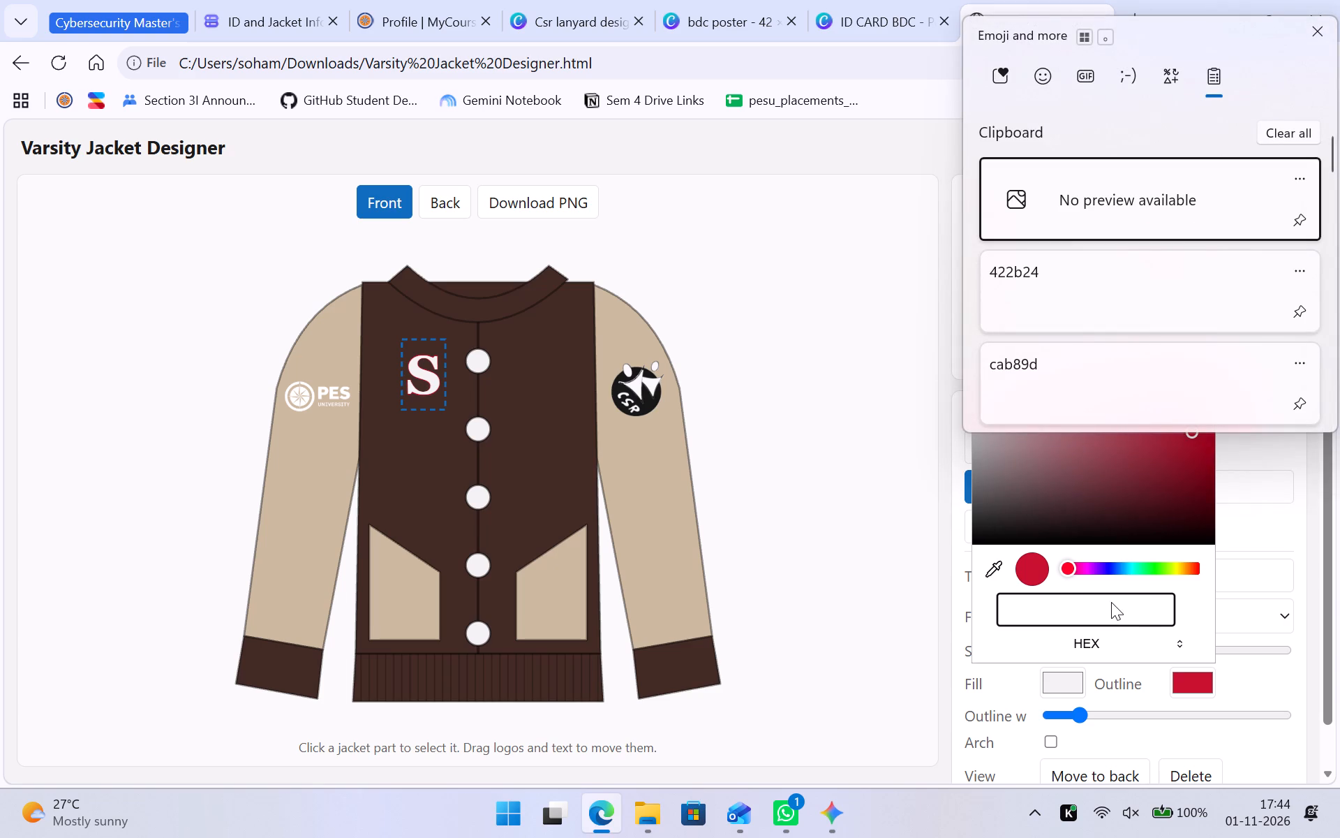
click(1115, 279)
key(ctrl+v)
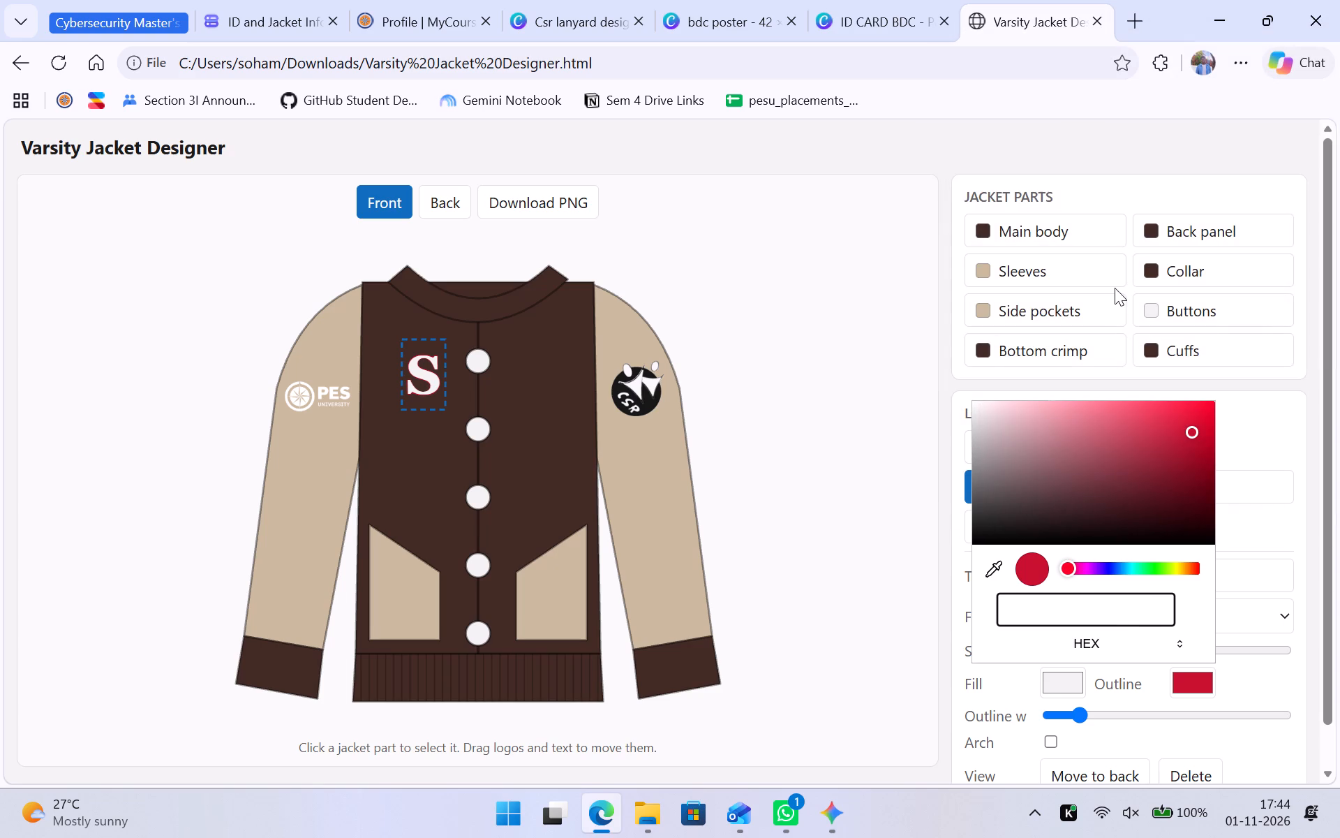
key(super+v)
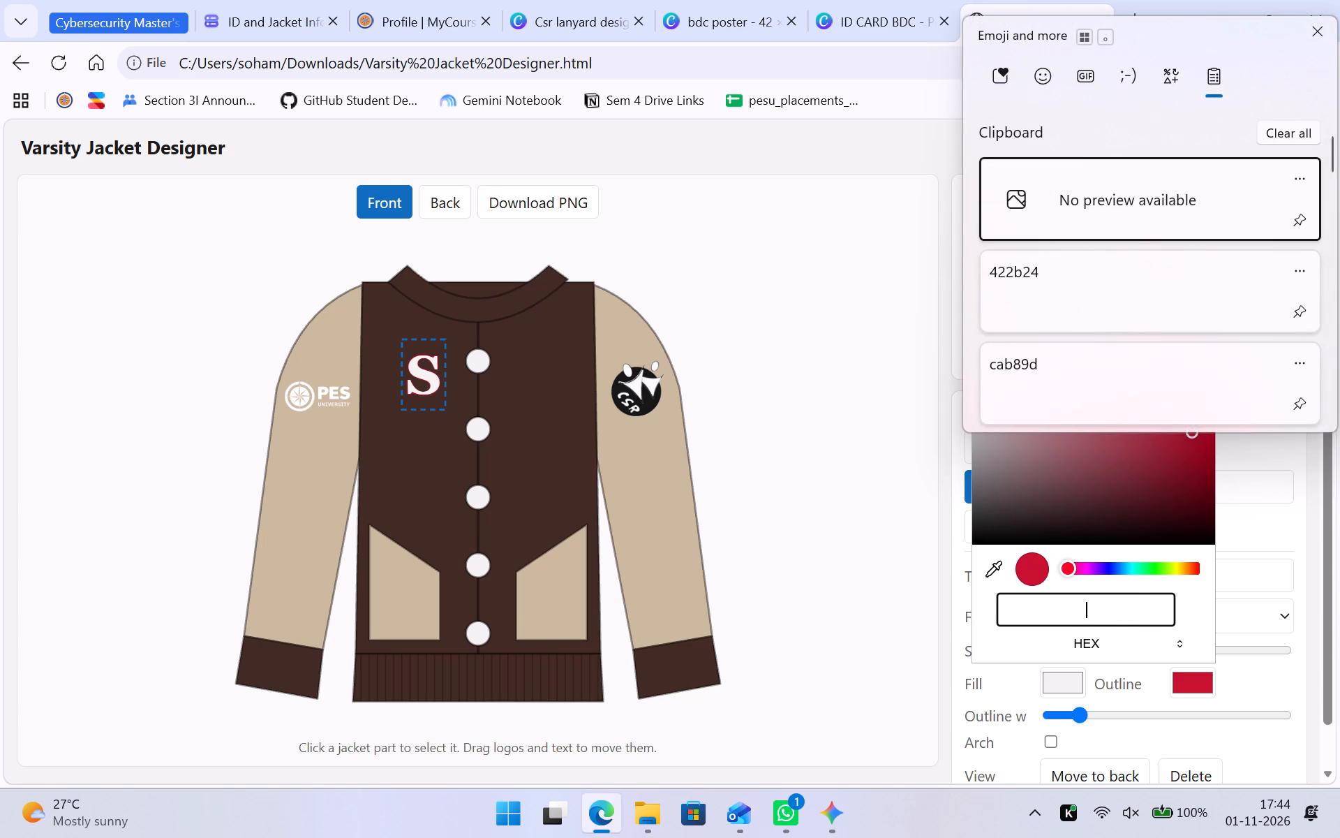
text(422)
text(b2)
key(4)
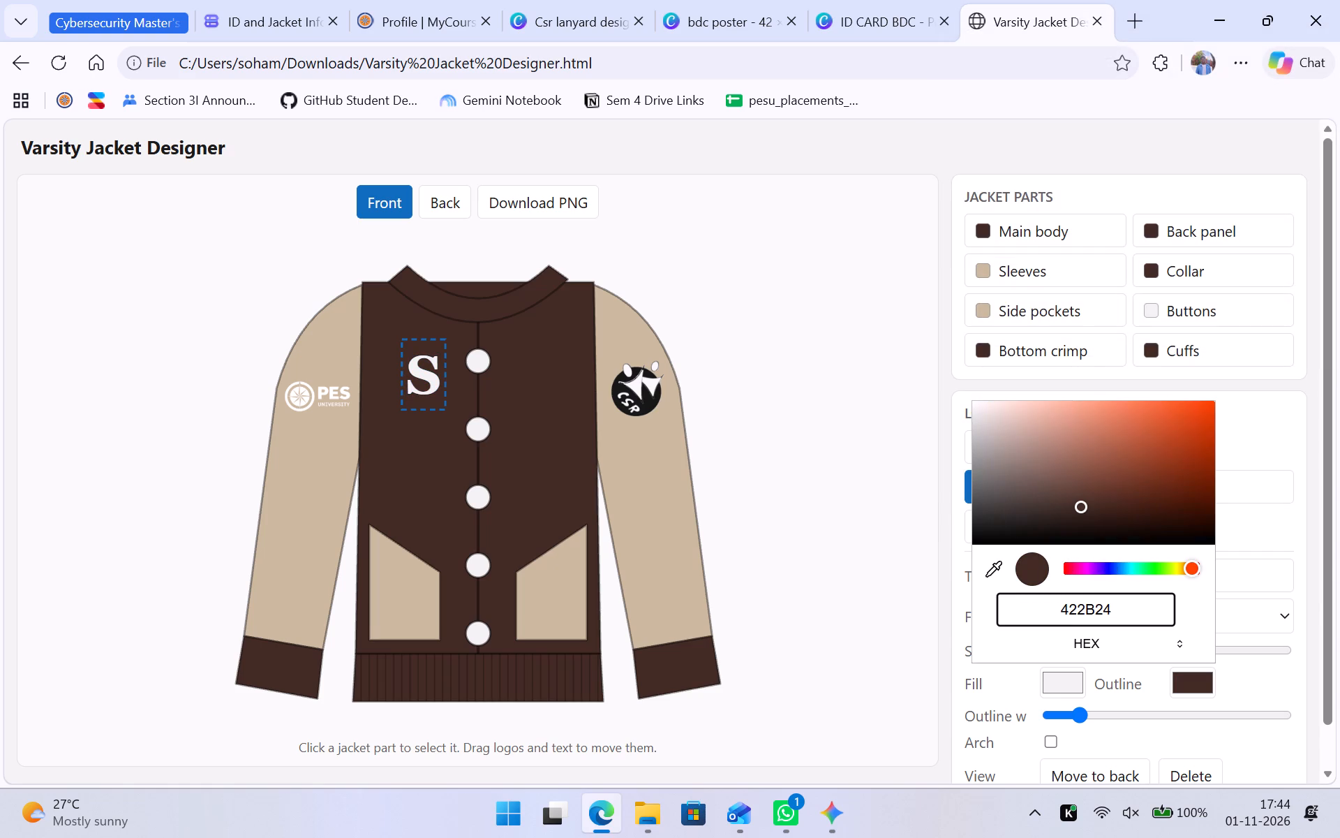
key(Escape)
key(ctrl+z)
key(ctrl+a)
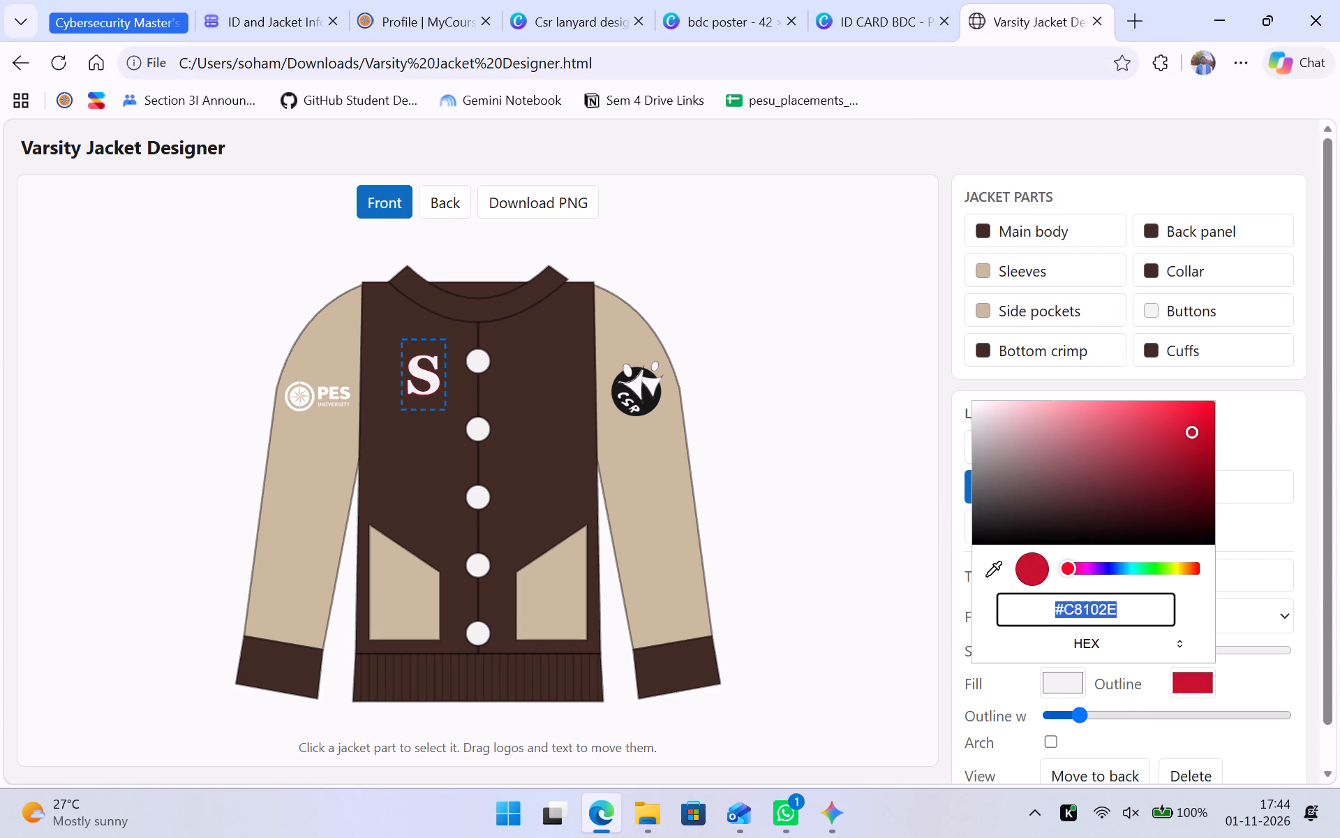
text(422b24)
click(1260, 681)
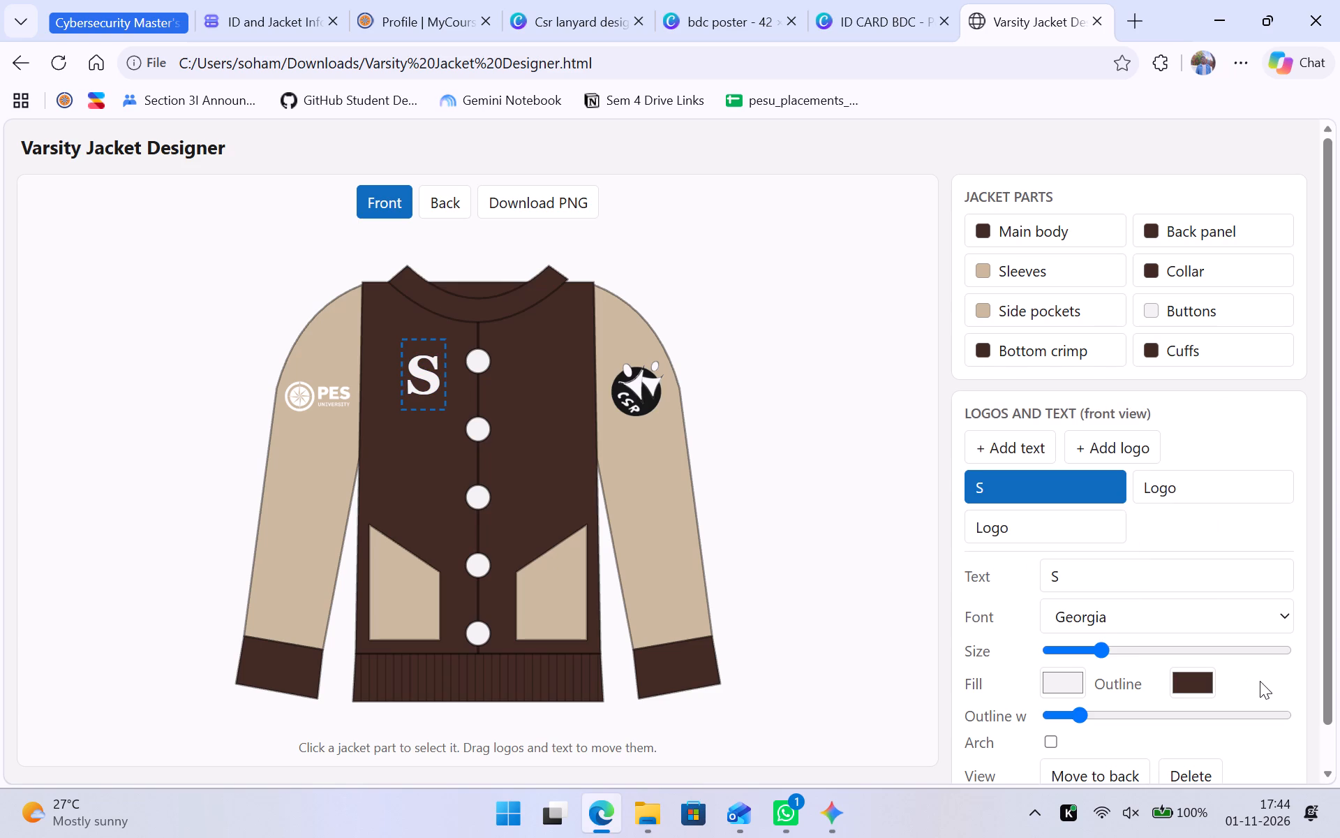
click(408, 450)
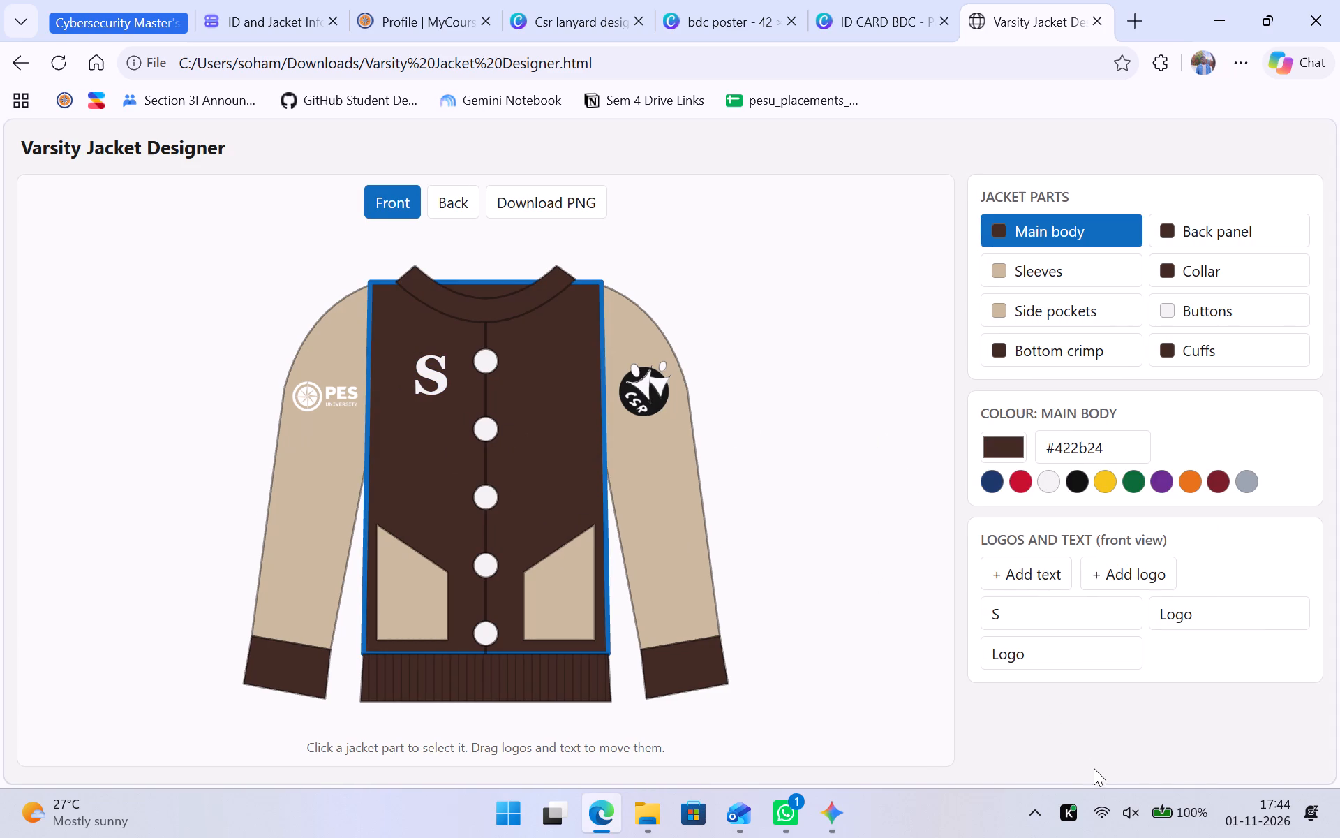
Copy the bottom crimp's colour code 422b24 and switch to the other open window.
click(1038, 353)
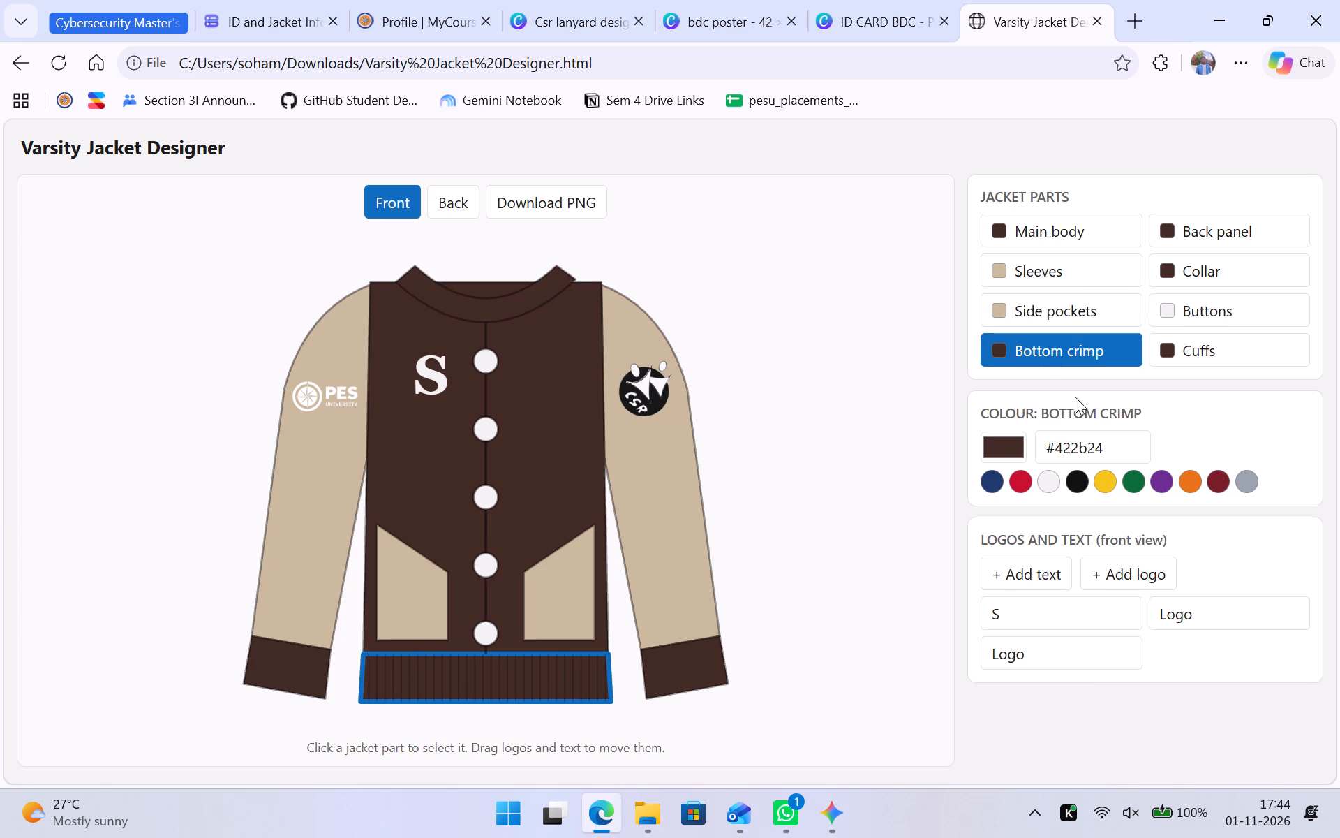
double_click(1084, 450)
key(ctrl+c)
key(alt+Tab)
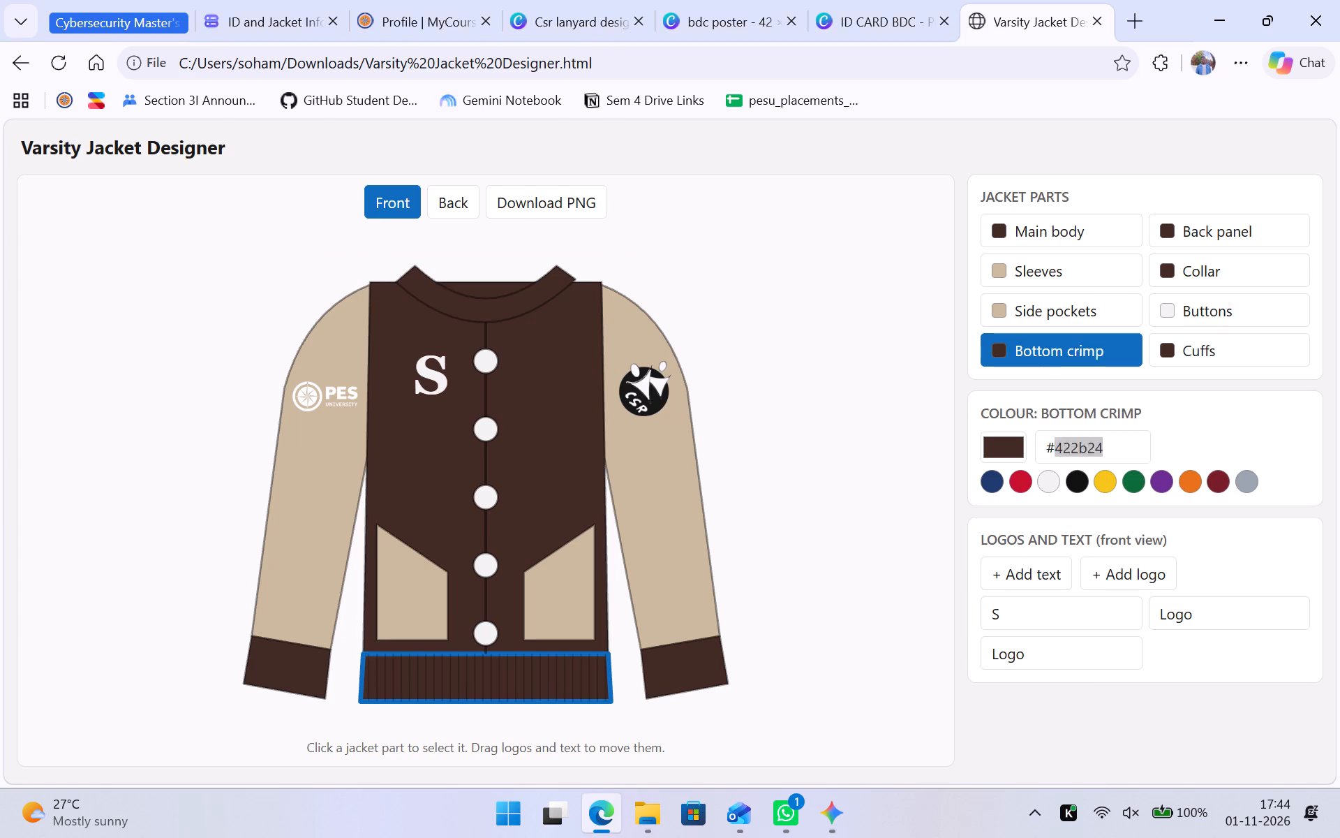
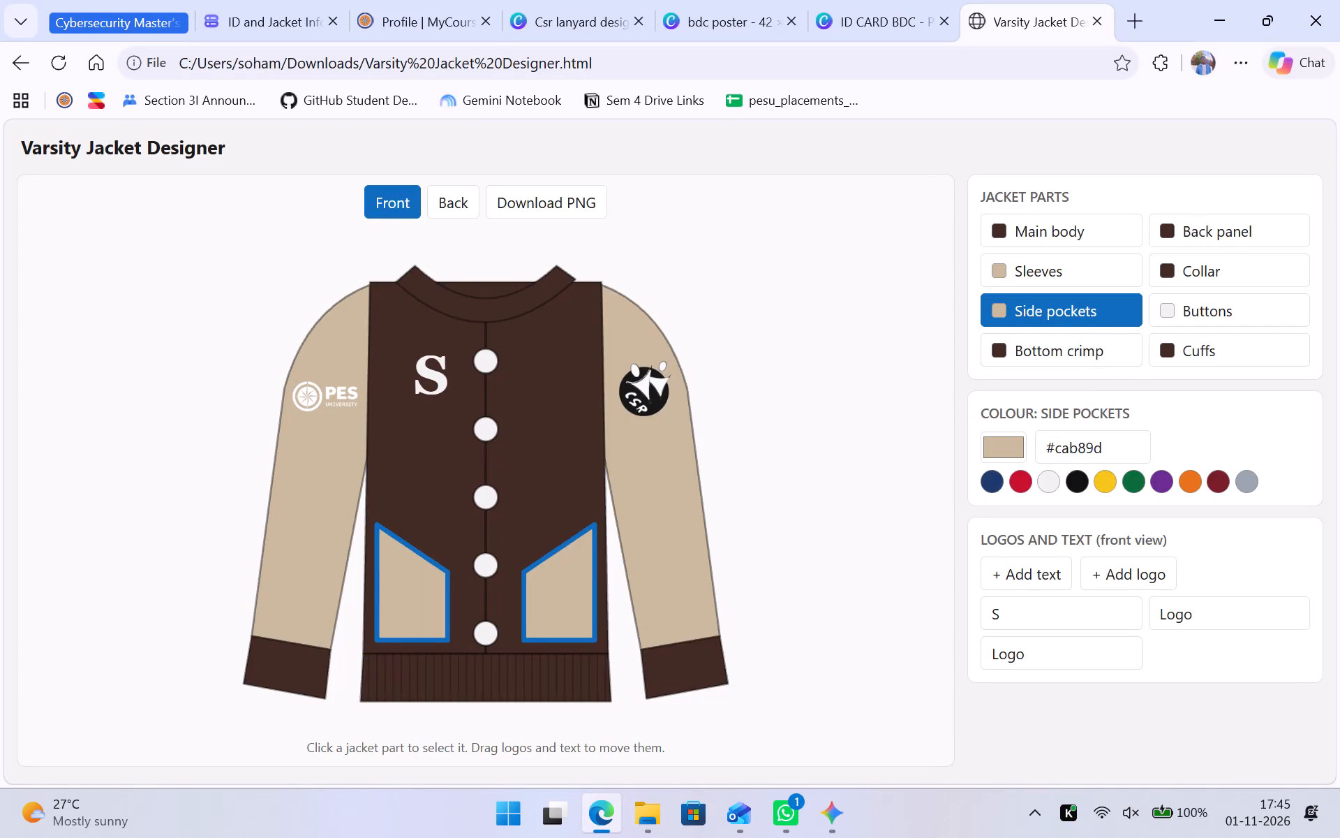
Copy the side pockets' colour code cab89d and switch to the File Explorer window showing the Downloads folder.
double_click(1084, 449)
key(ctrl+c)
key(alt+Tab)
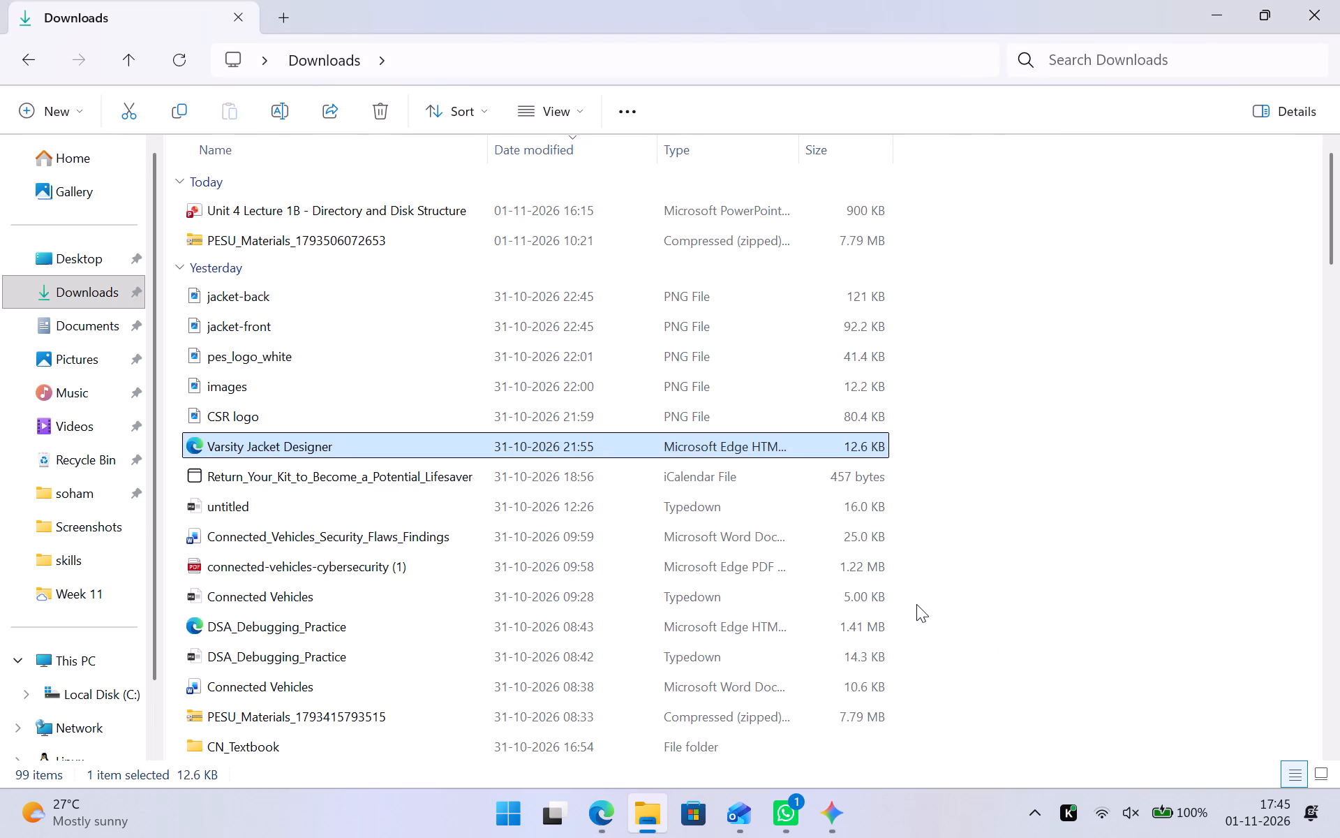
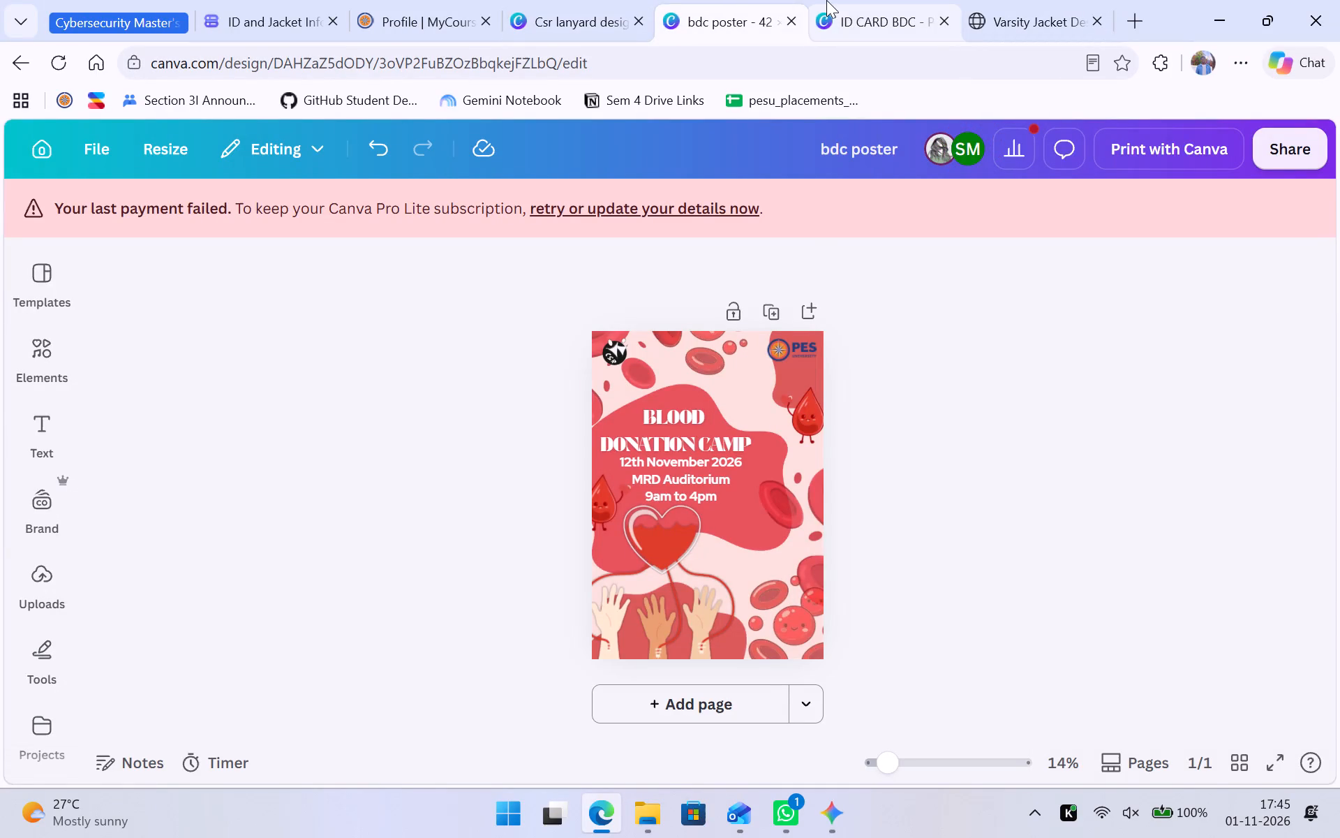
Switch to the ID CARD BDC design open in Canva.
click(846, 2)
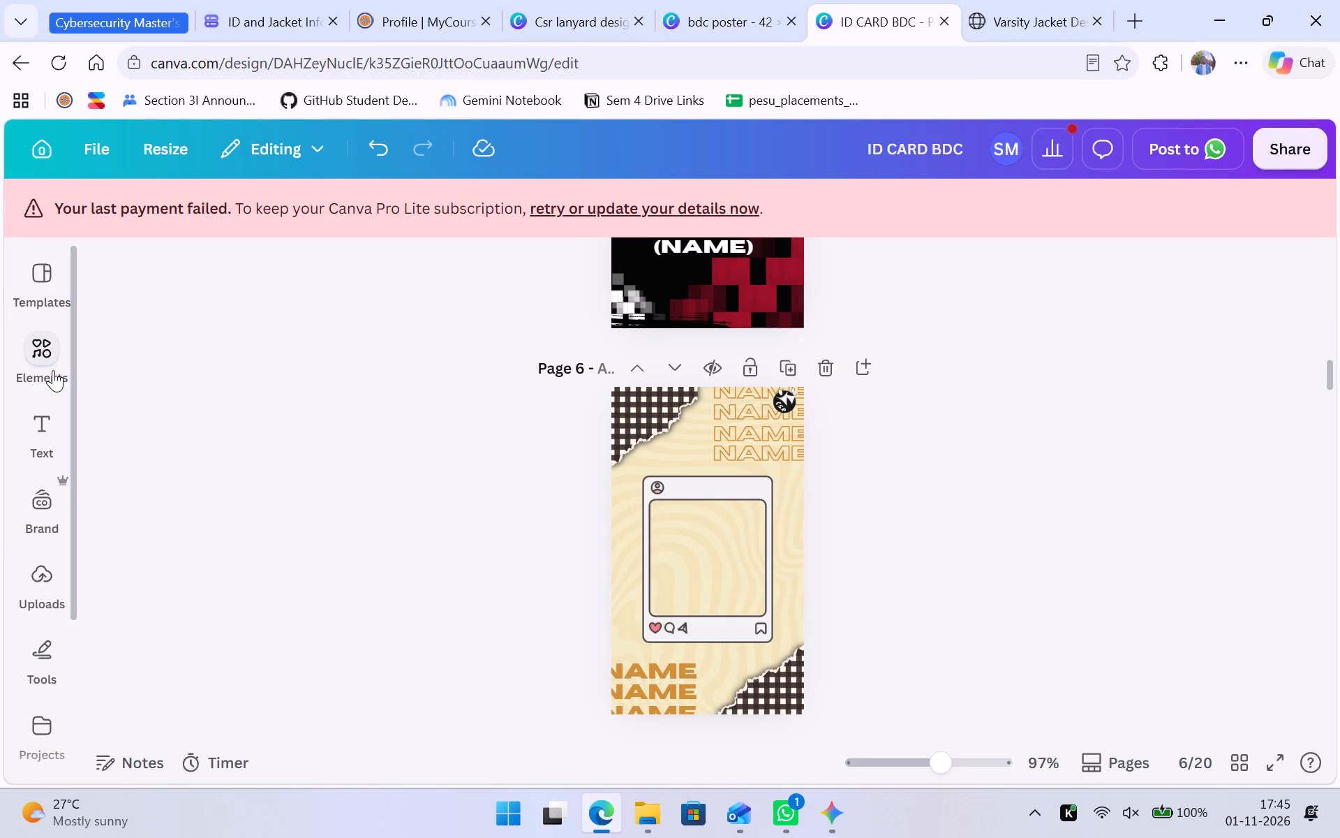
scroll(53, 370, up, 3)
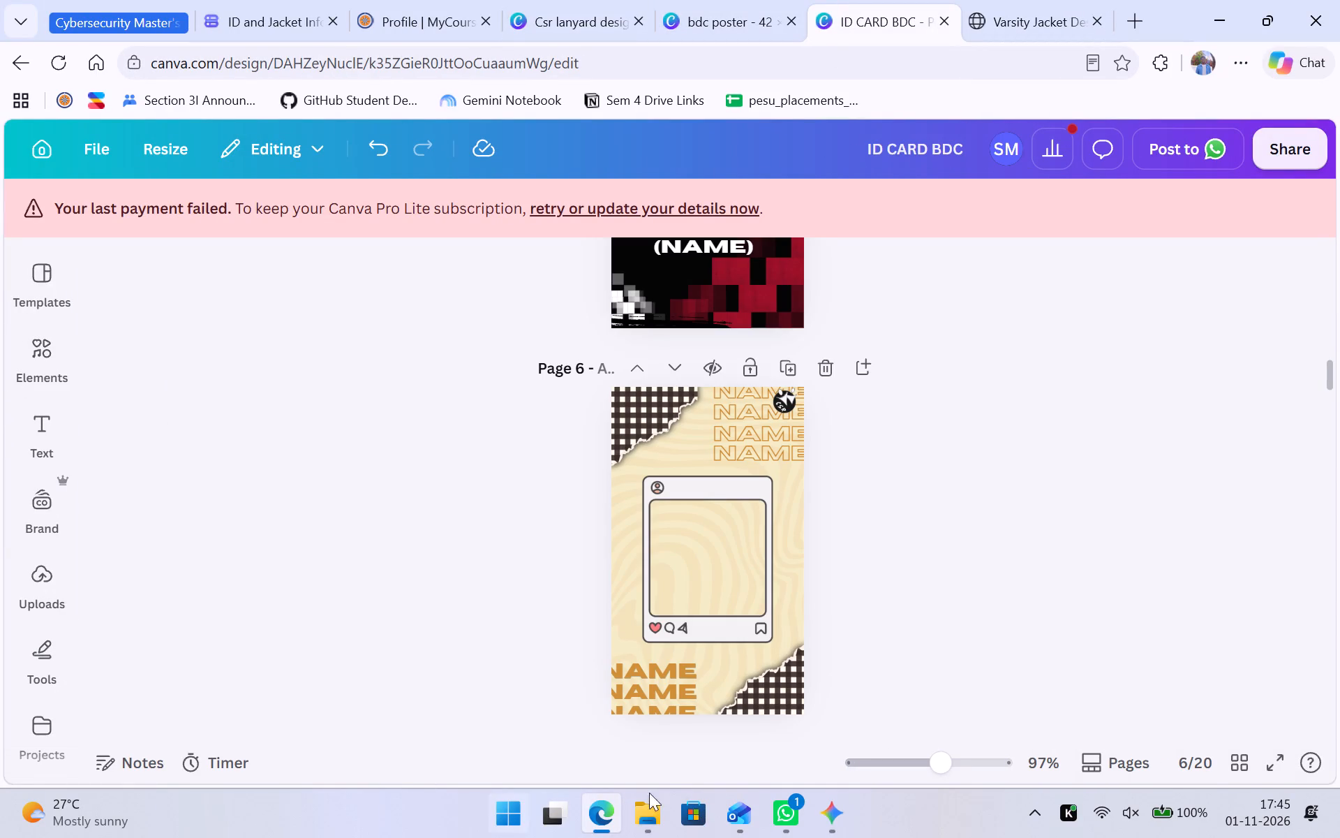
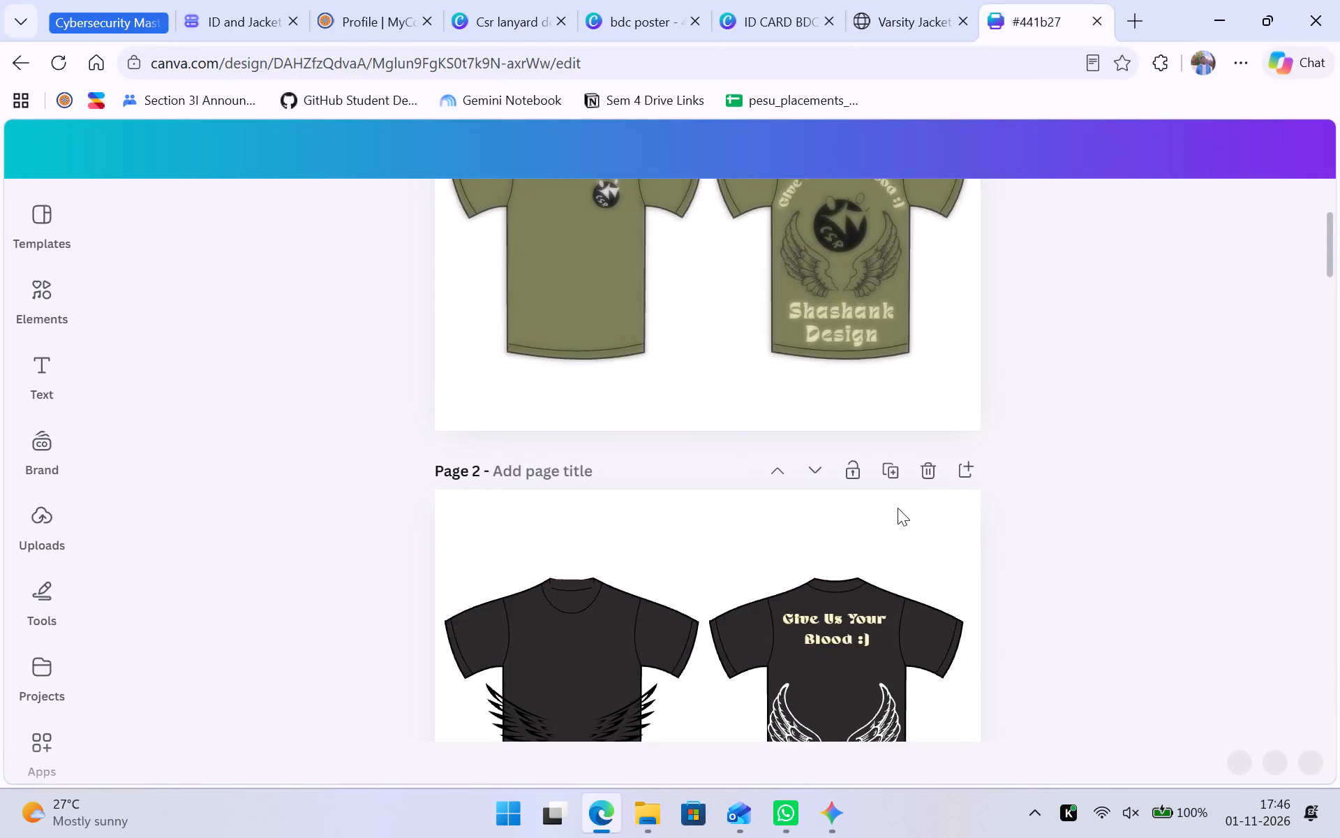
Open the hex code of the olive T-shirt graphic's fill colour on page 1 of the #441b27 design.
scroll(828, 587, up, 3)
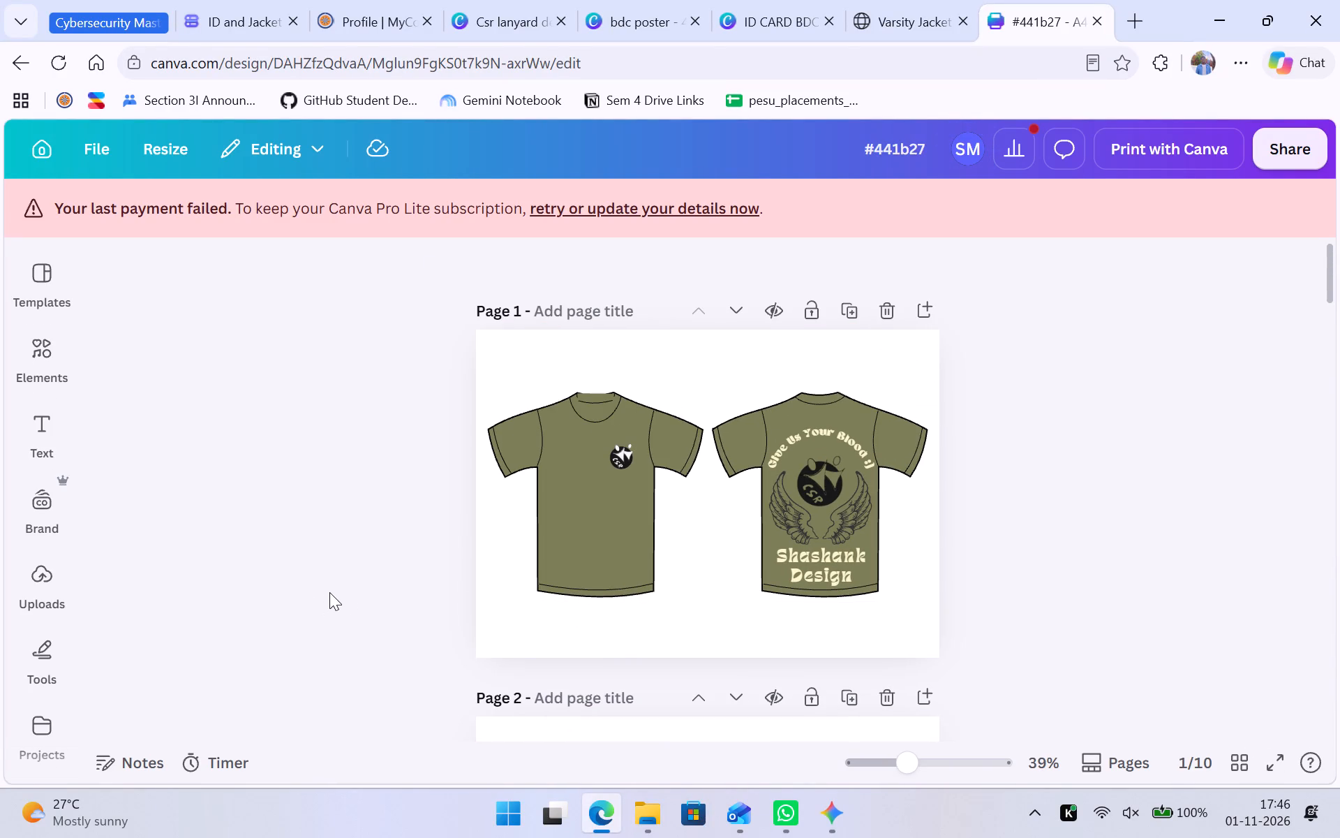
click(802, 532)
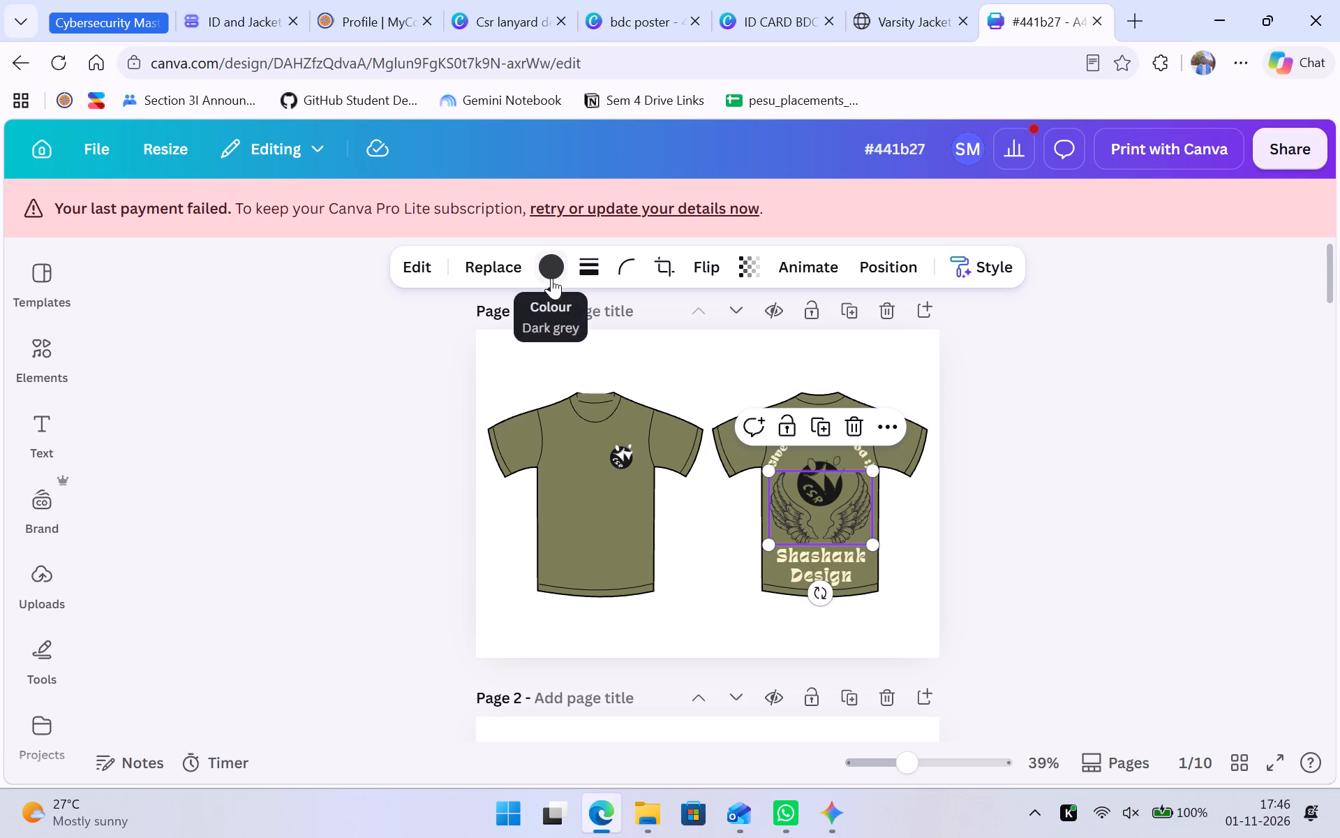
click(322, 521)
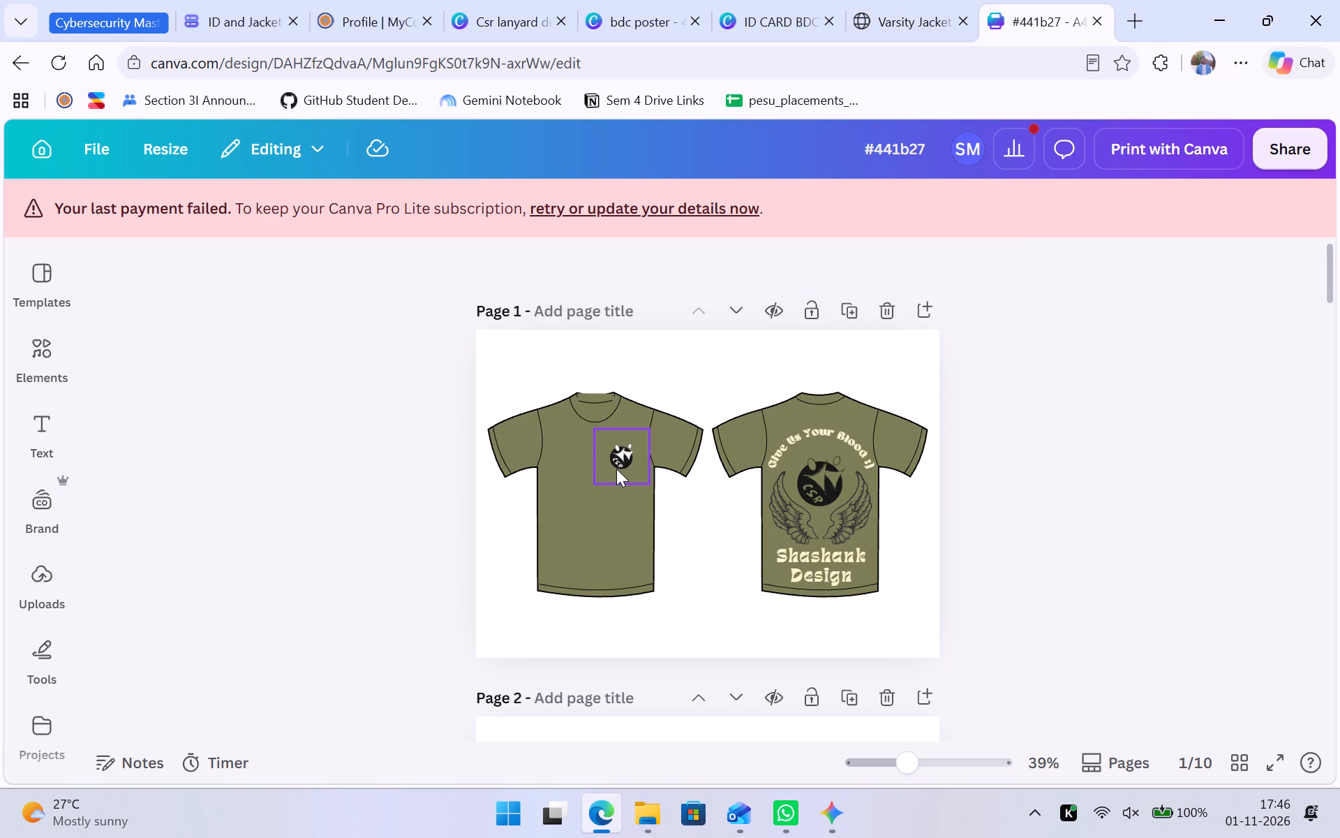
click(618, 501)
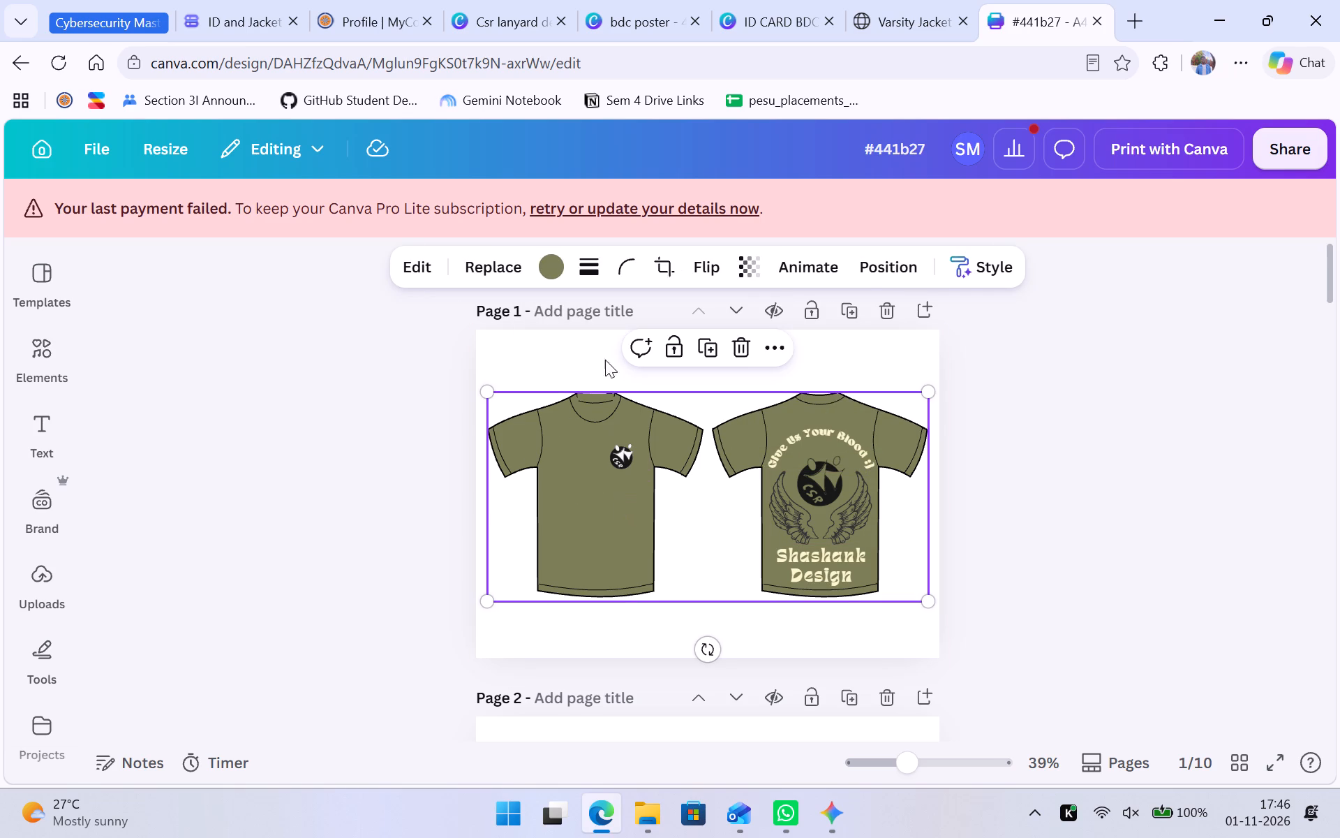
click(550, 280)
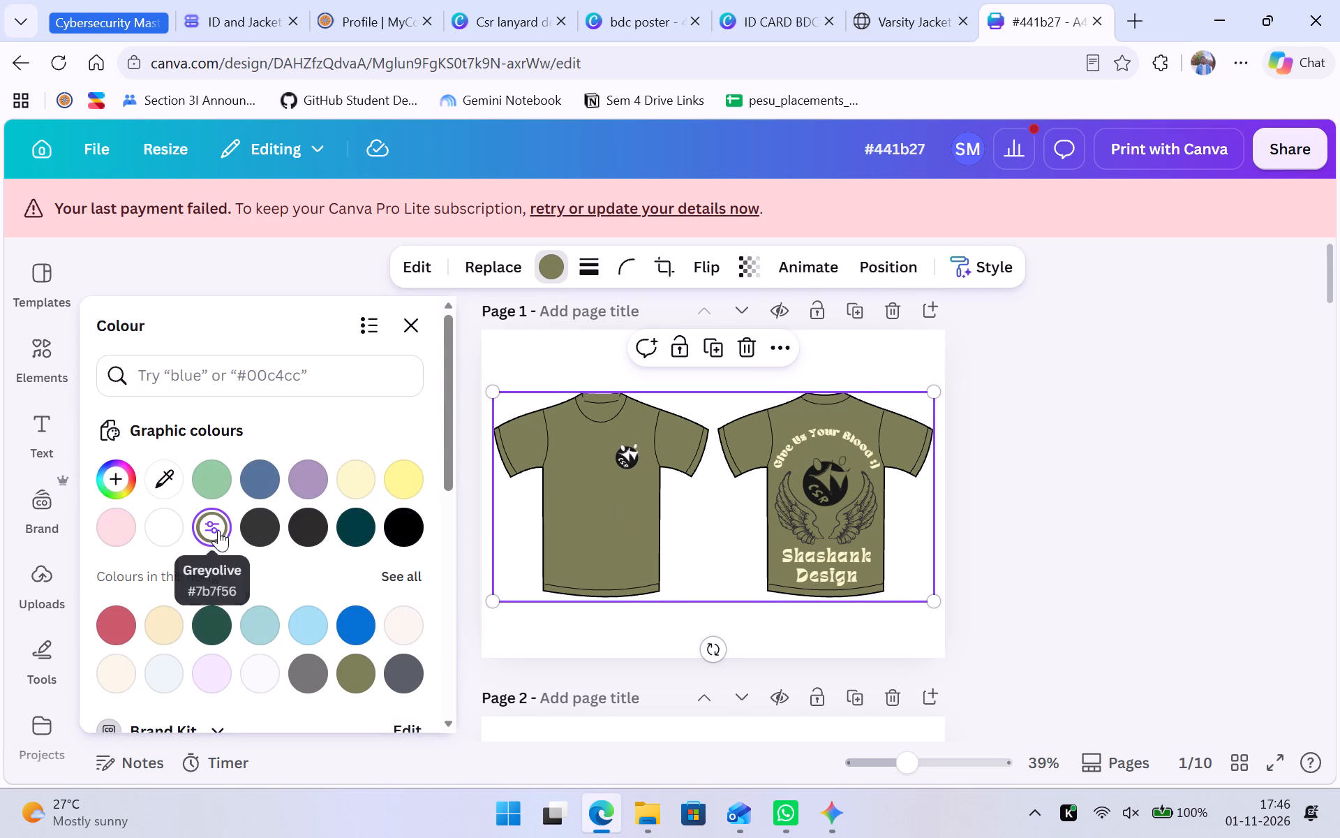
click(218, 530)
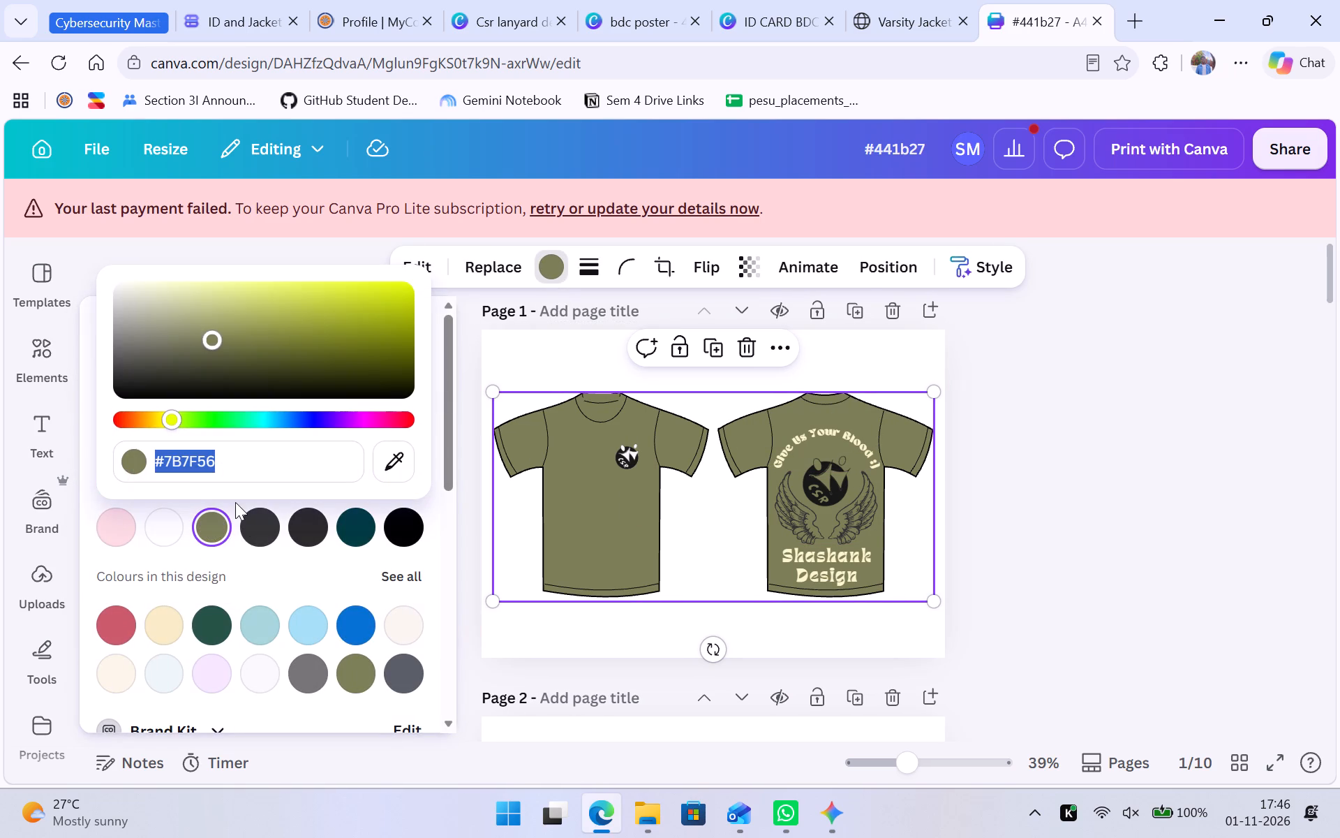
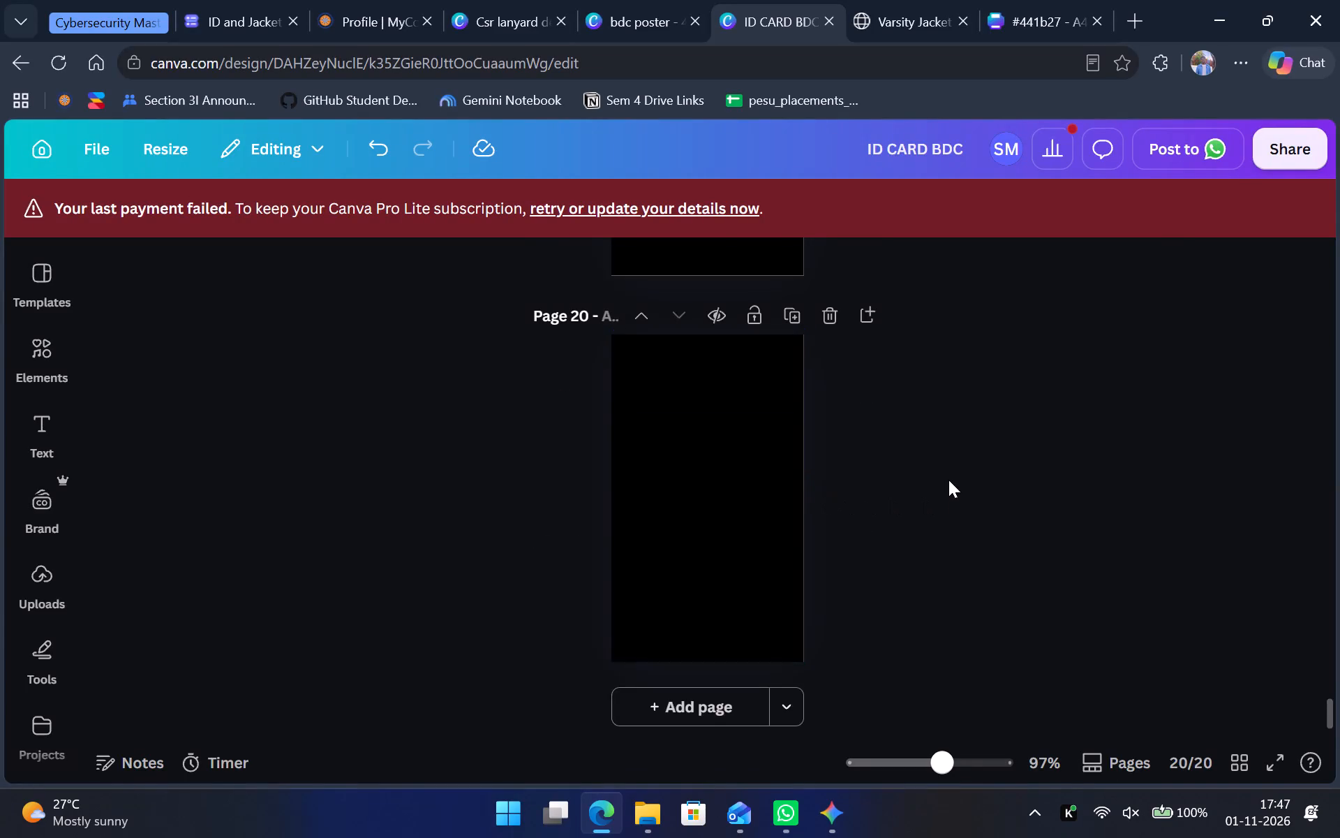
Look back through the ID card layouts in the ID CARD BDC design, from page 20 towards the earlier pages.
scroll(948, 480, up, 14)
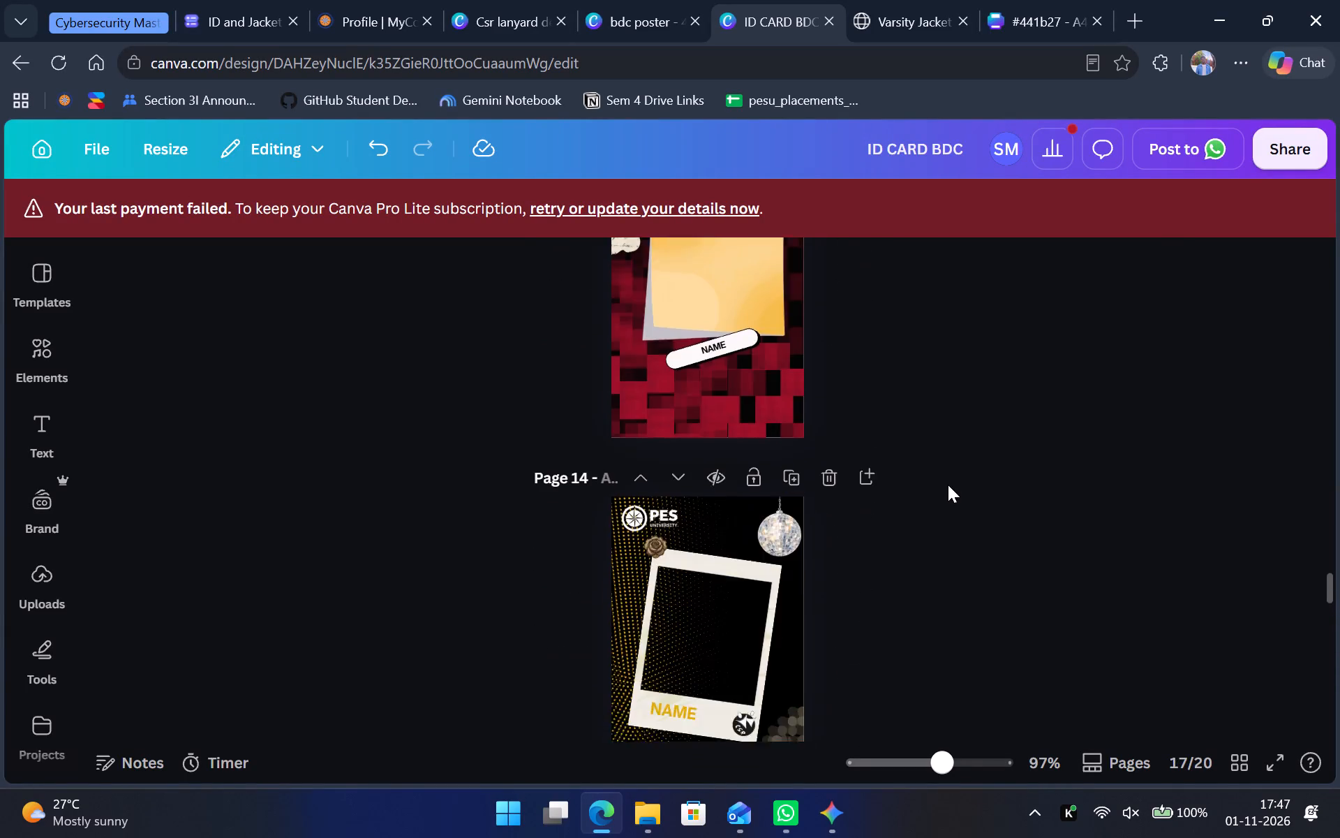
scroll(948, 485, up, 16)
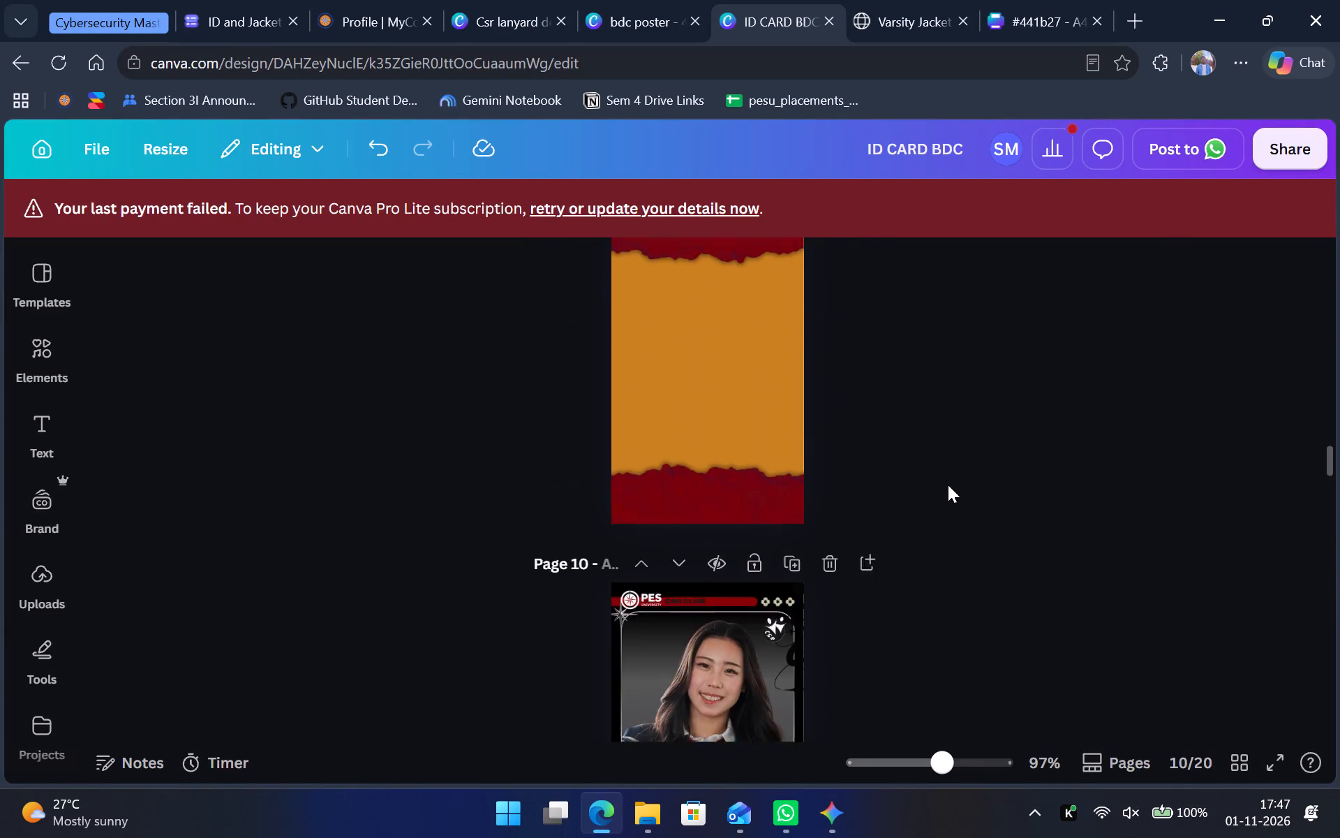
Capture a screenshot of the whole page 6 ID card layout with the cream background, gingham corners and photo frame.
scroll(948, 485, up, 12)
scroll(948, 485, down, 1)
scroll(948, 485, up, 1)
key(Print)
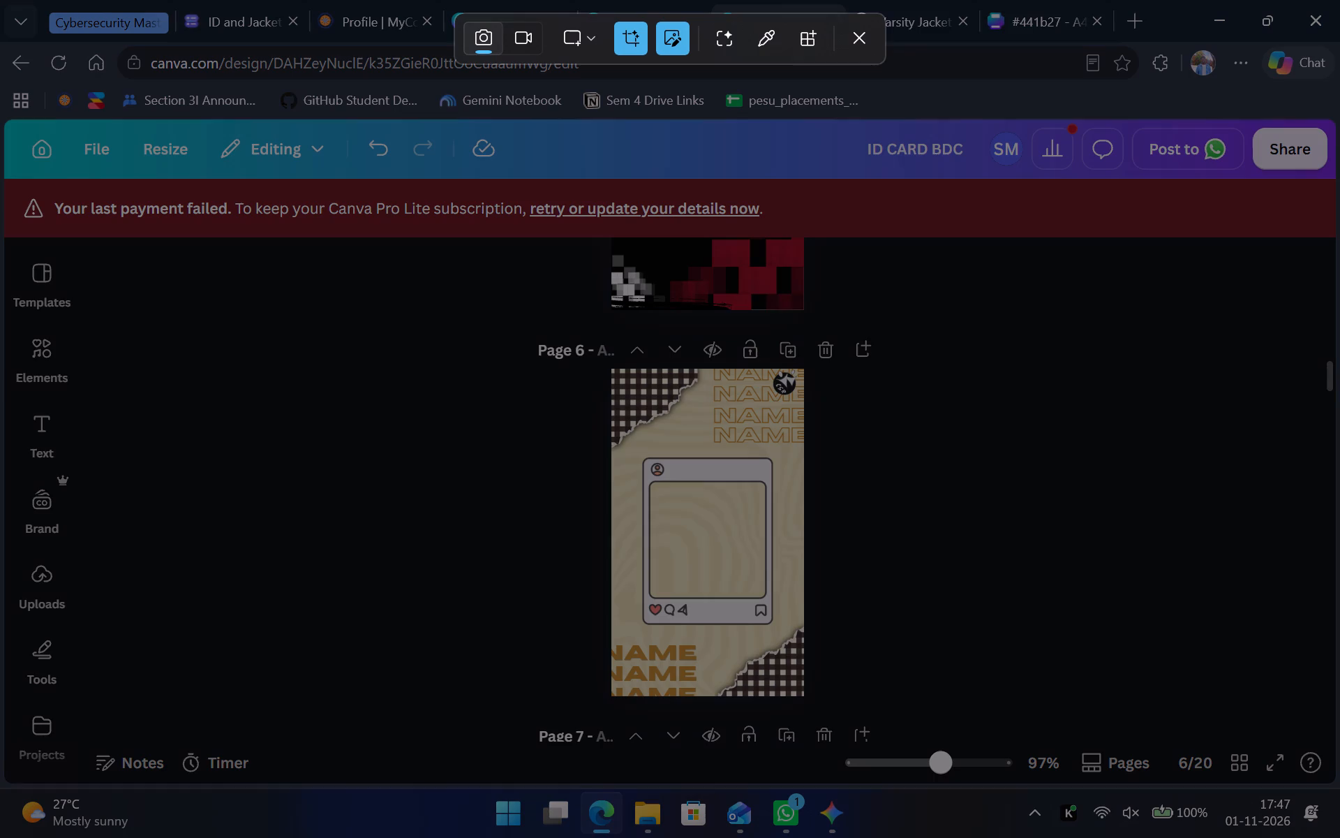
drag(600, 362, 840, 680)
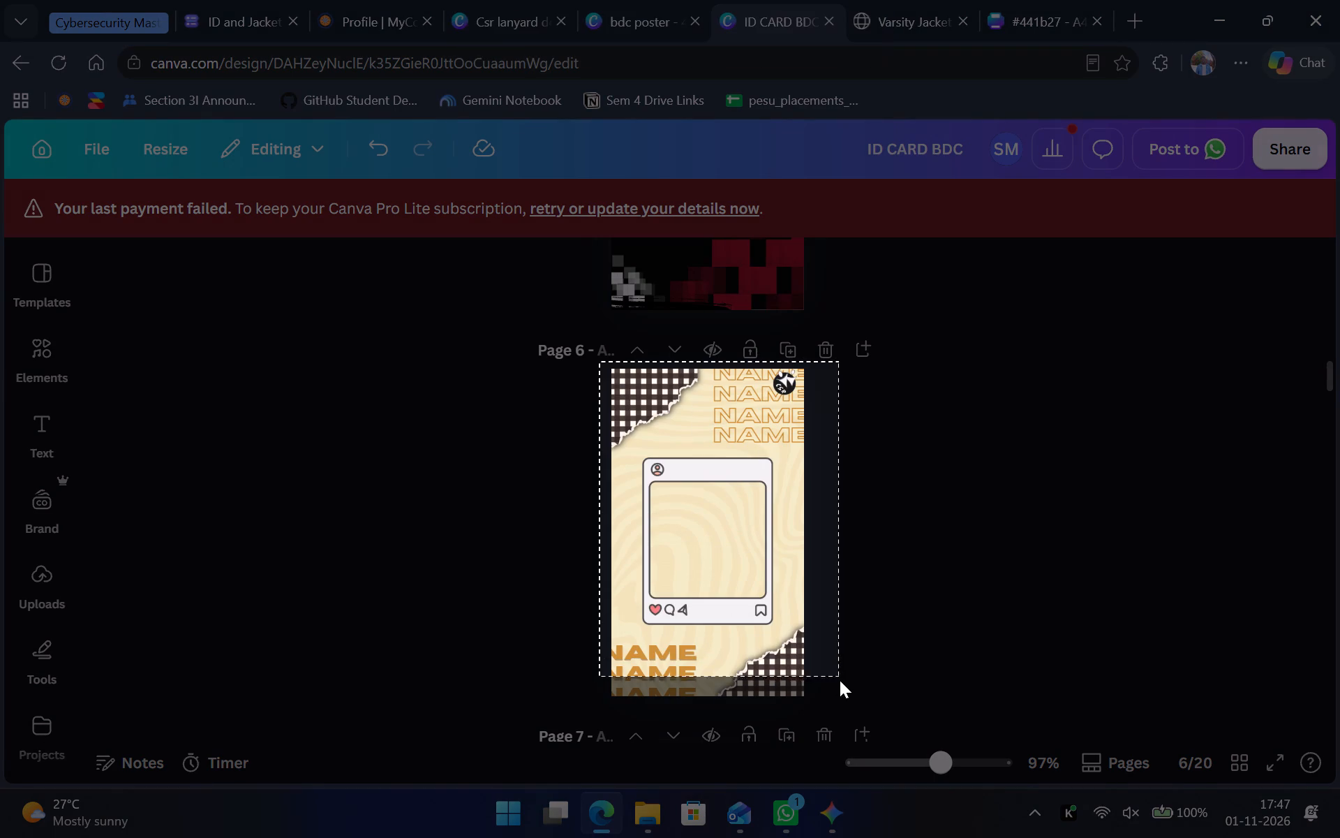
drag(840, 680, 847, 705)
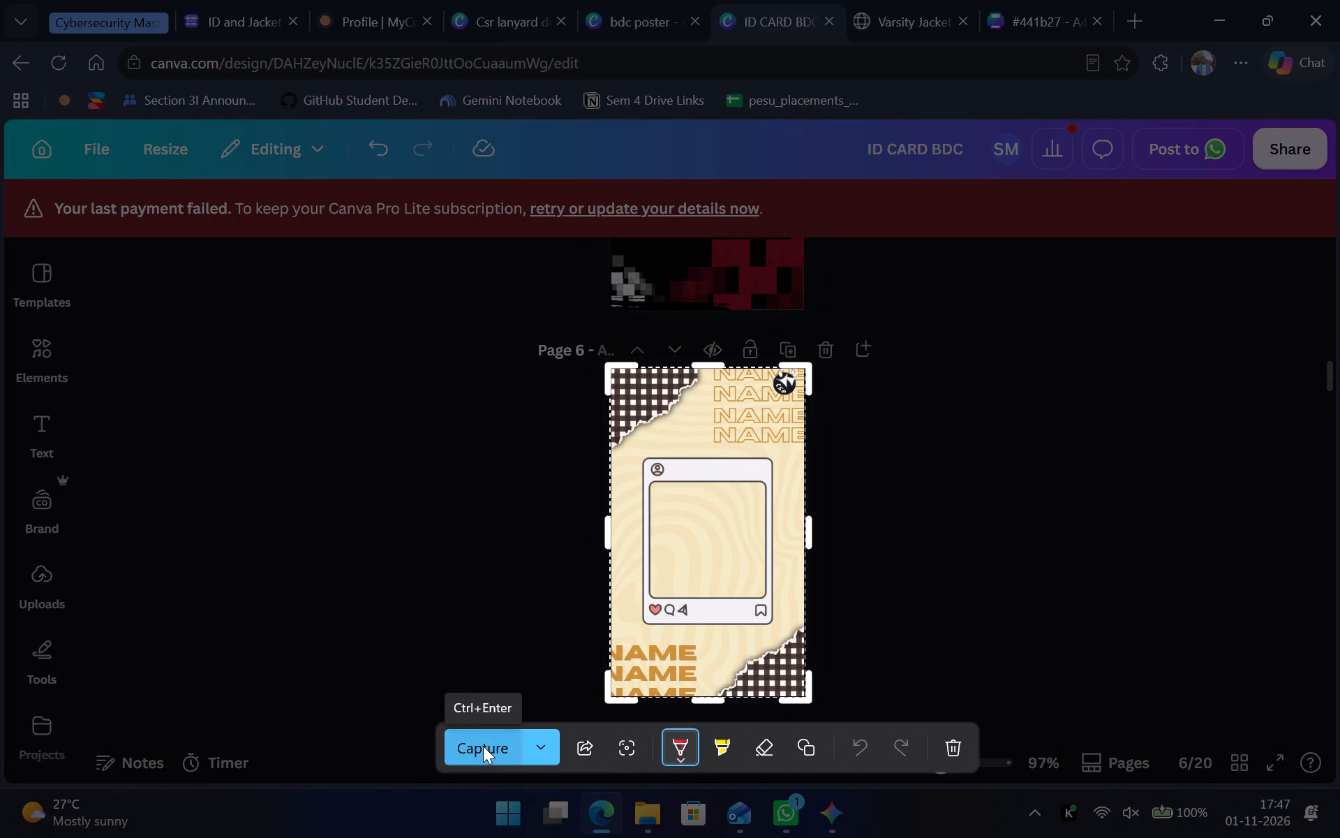
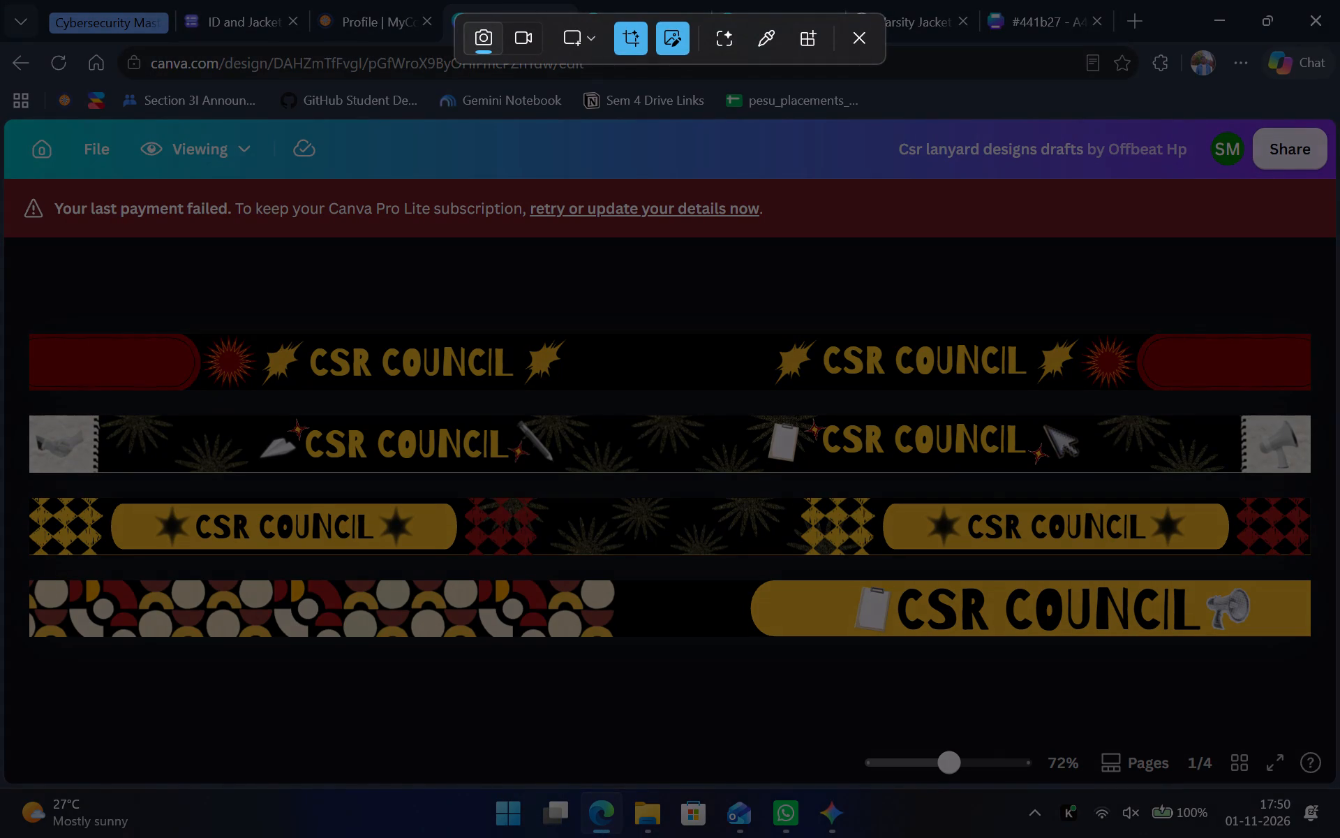
Cancel the screen snip over the Csr lanyard designs drafts page without capturing anything.
key(Escape)
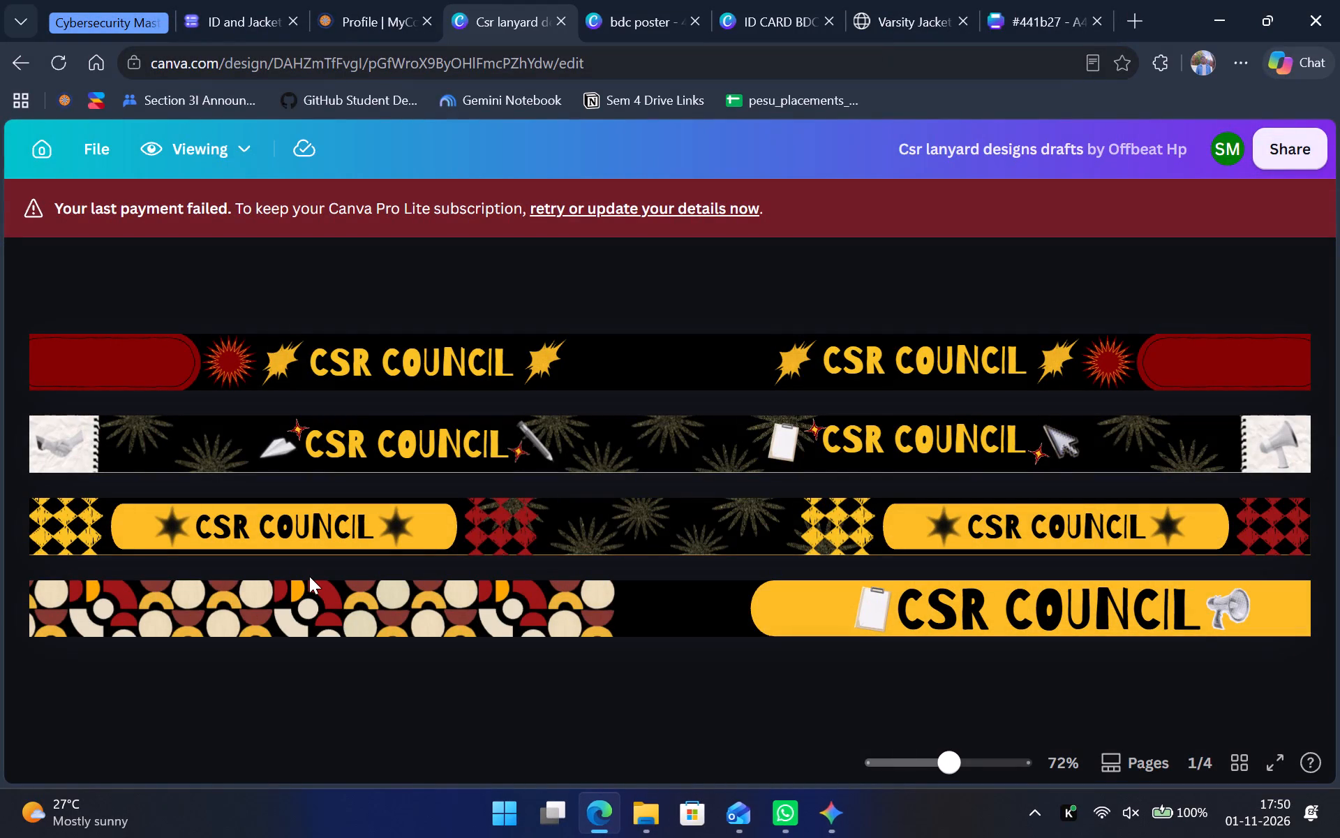
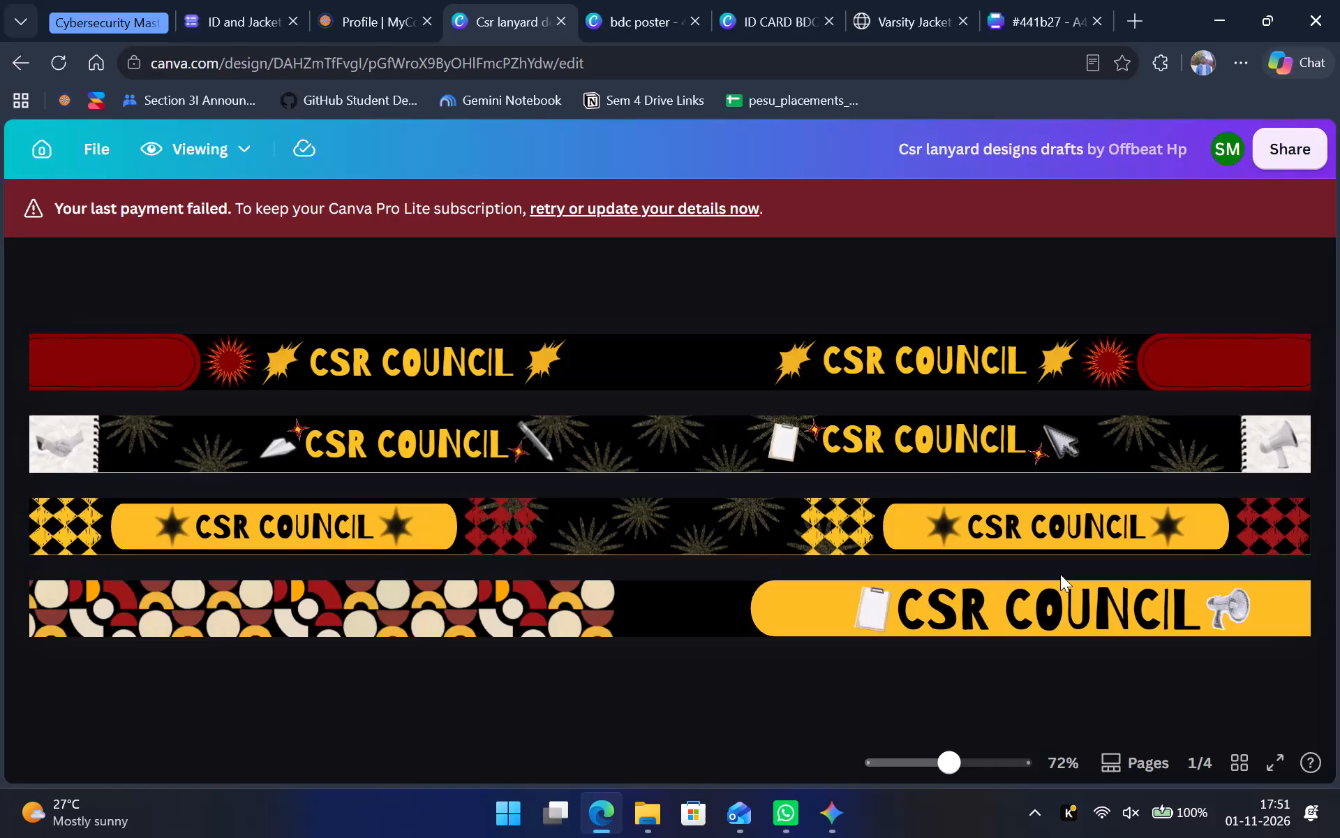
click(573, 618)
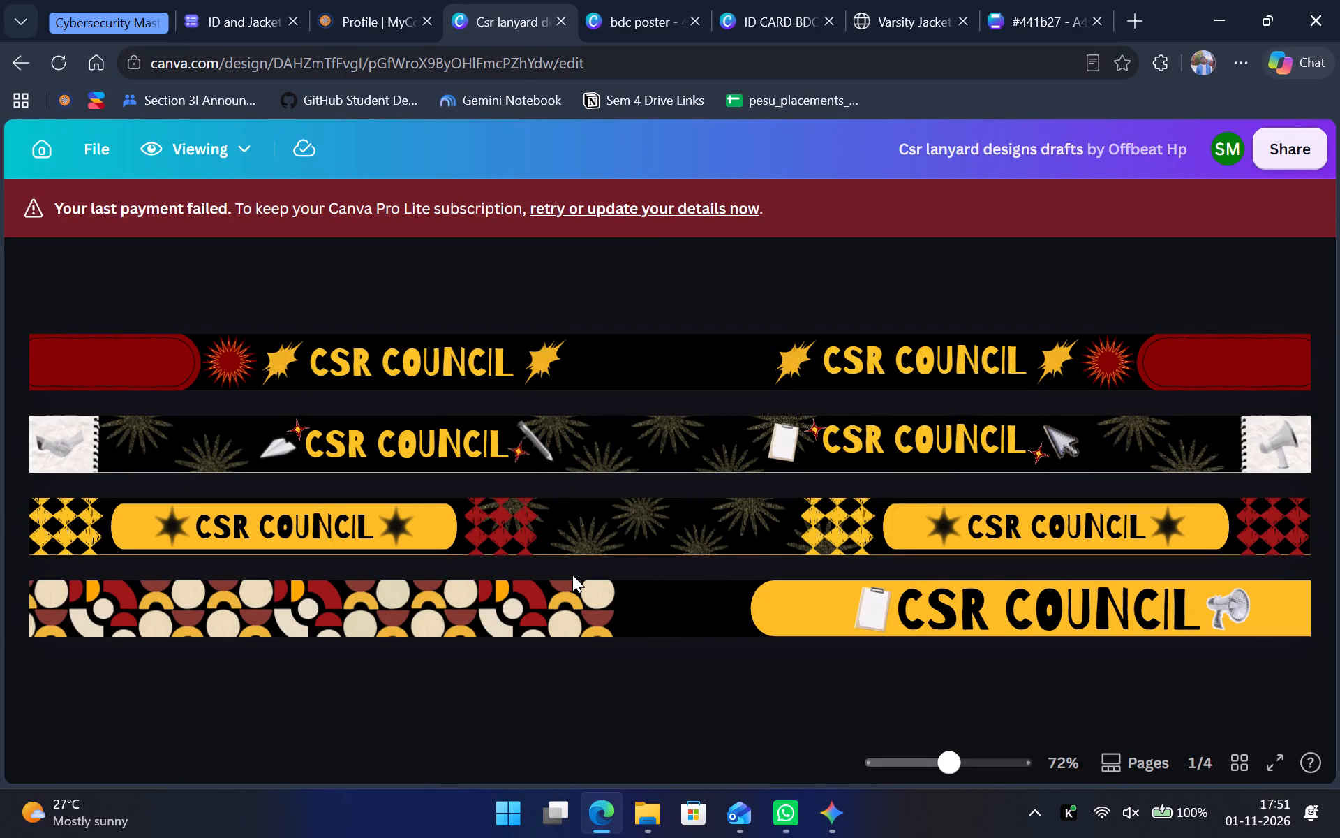
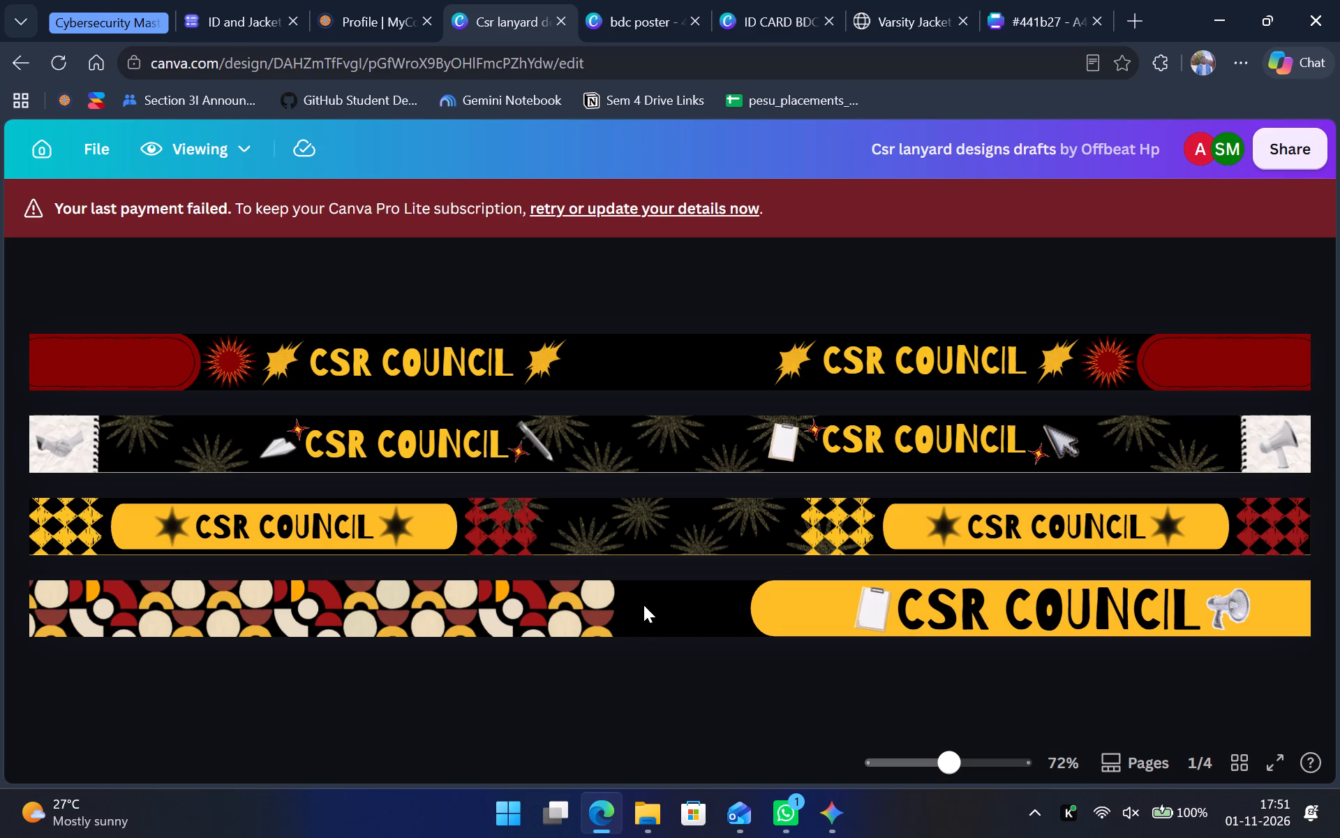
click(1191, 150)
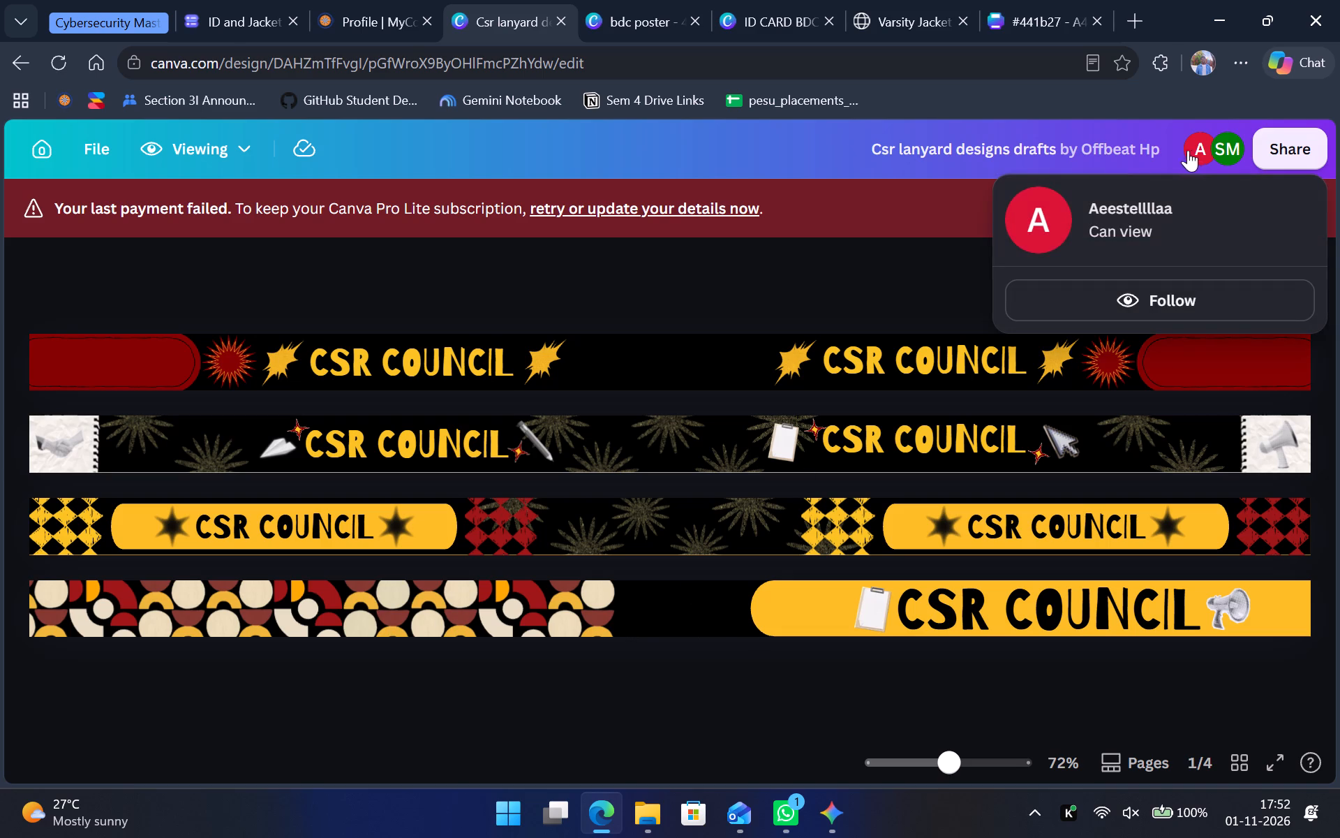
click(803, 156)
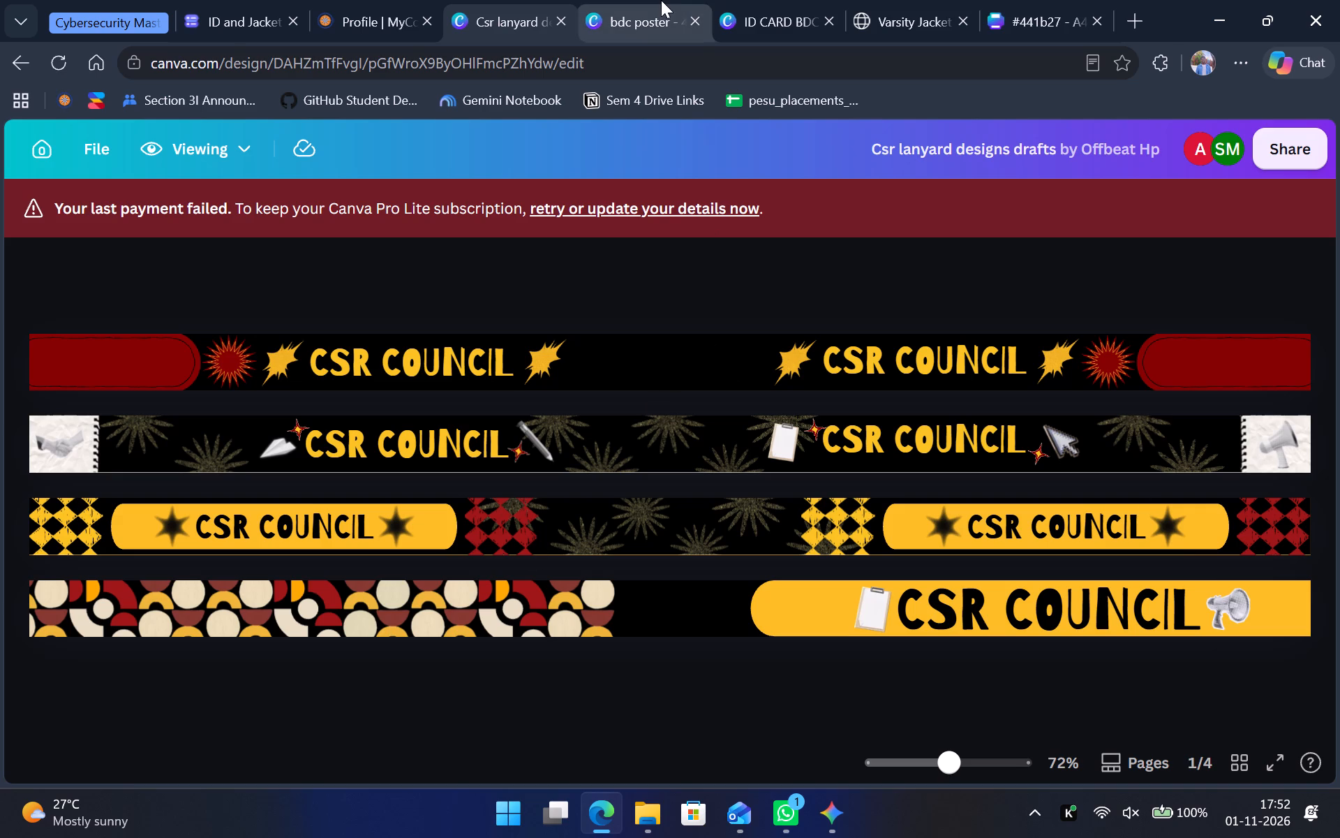
Review the ID card layouts around pages 5 and 6 of ID CARD BDC, and return to the CSR lanyard drafts.
click(728, 0)
scroll(835, 485, down, 18)
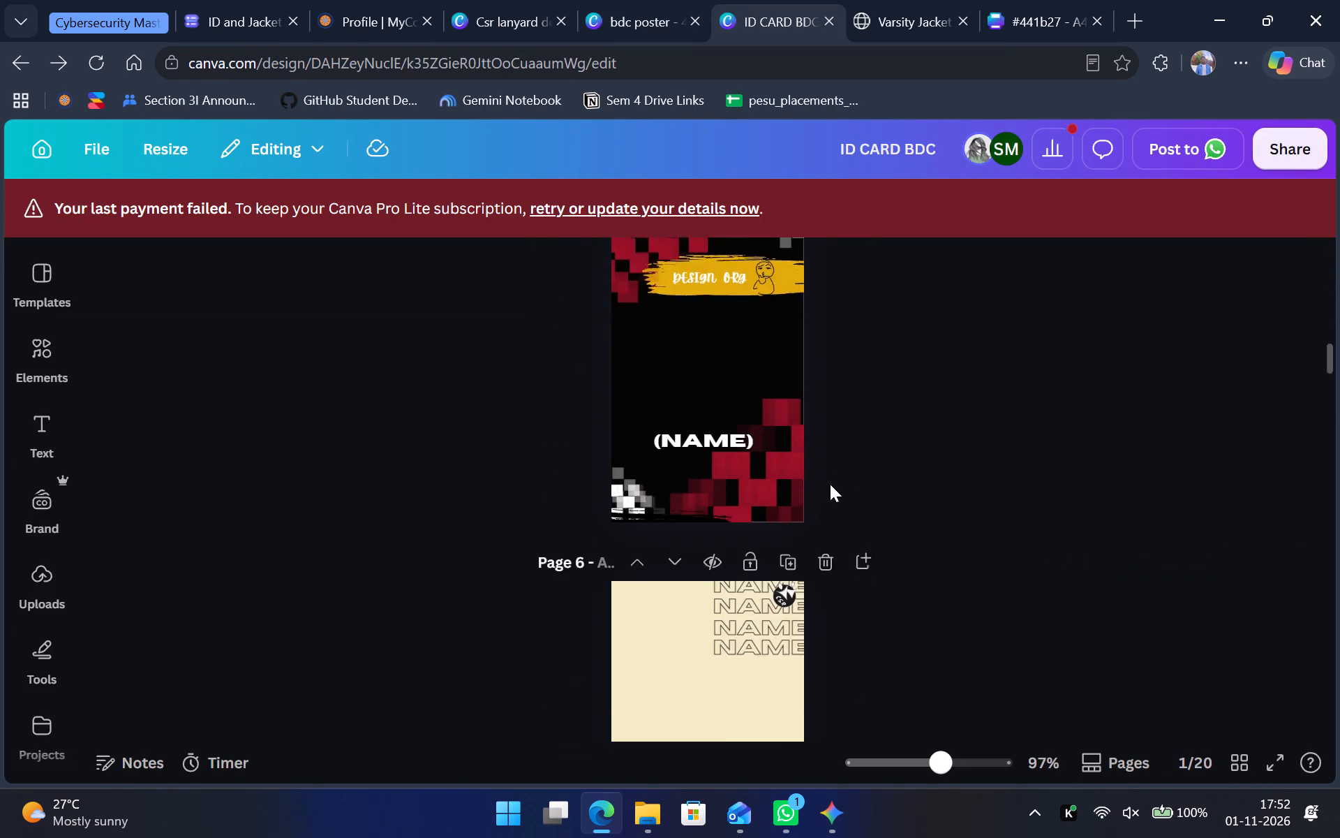
scroll(830, 484, down, 9)
scroll(830, 484, up, 9)
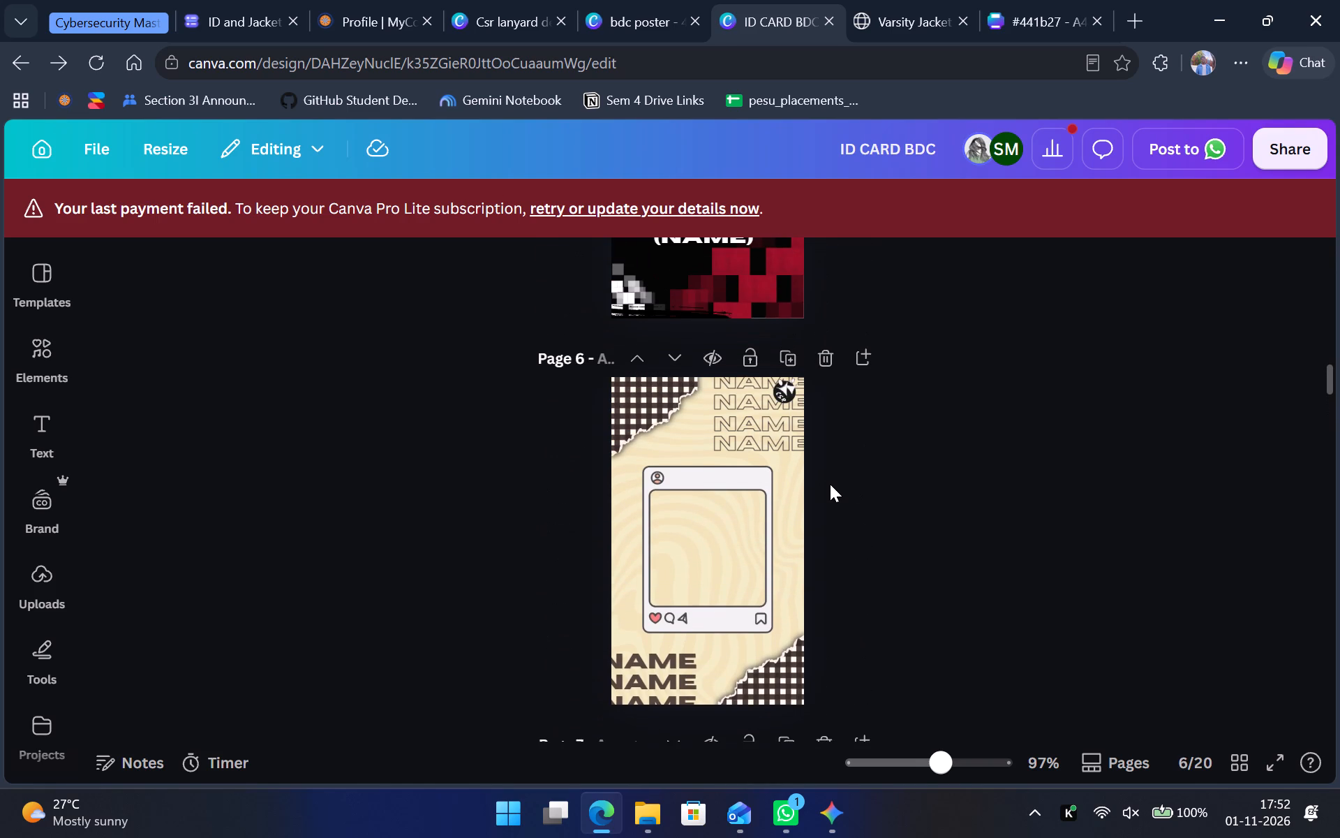
click(617, 0)
click(516, 0)
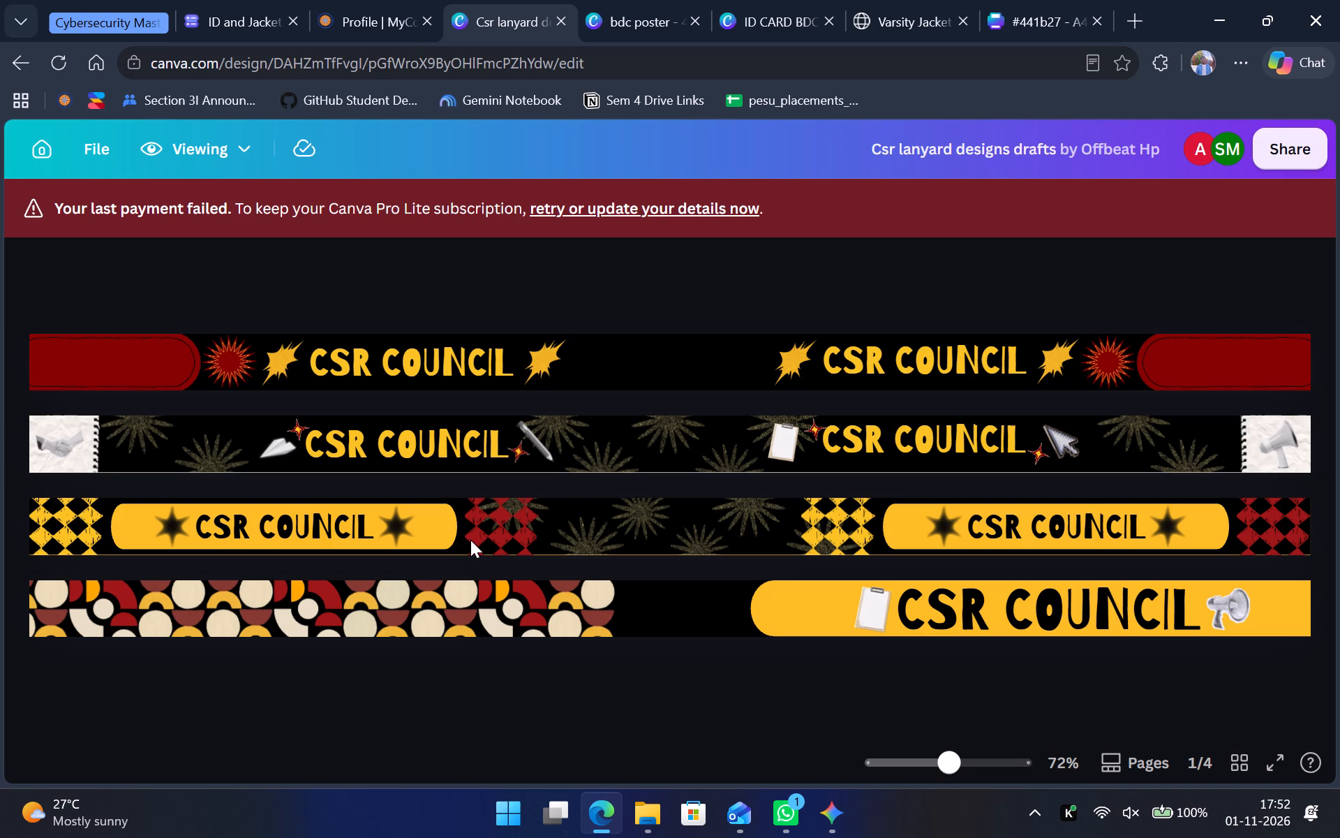
Capture a screenshot of the full fourth CSR COUNCIL lanyard, the one with the geometric pattern and yellow band.
key(Print)
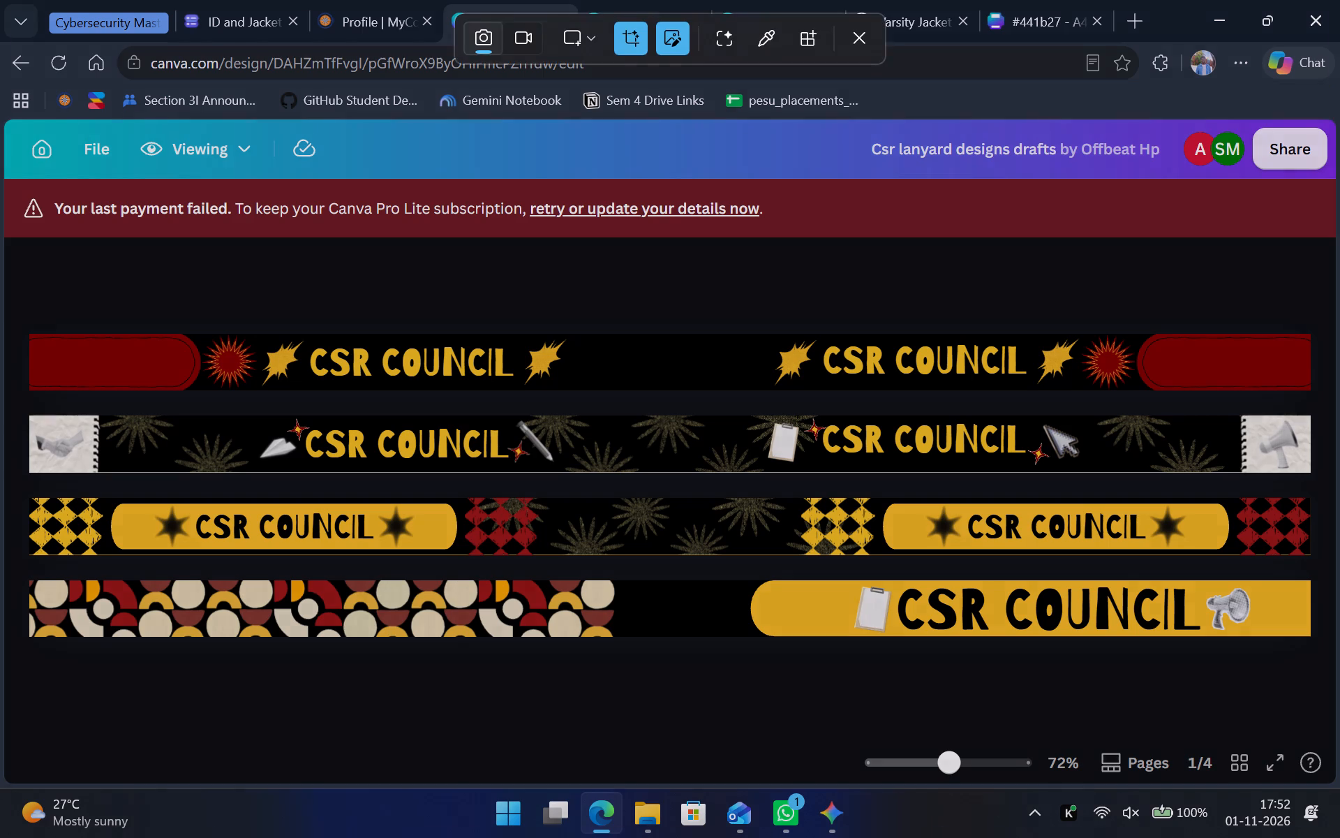
drag(15, 573, 1263, 644)
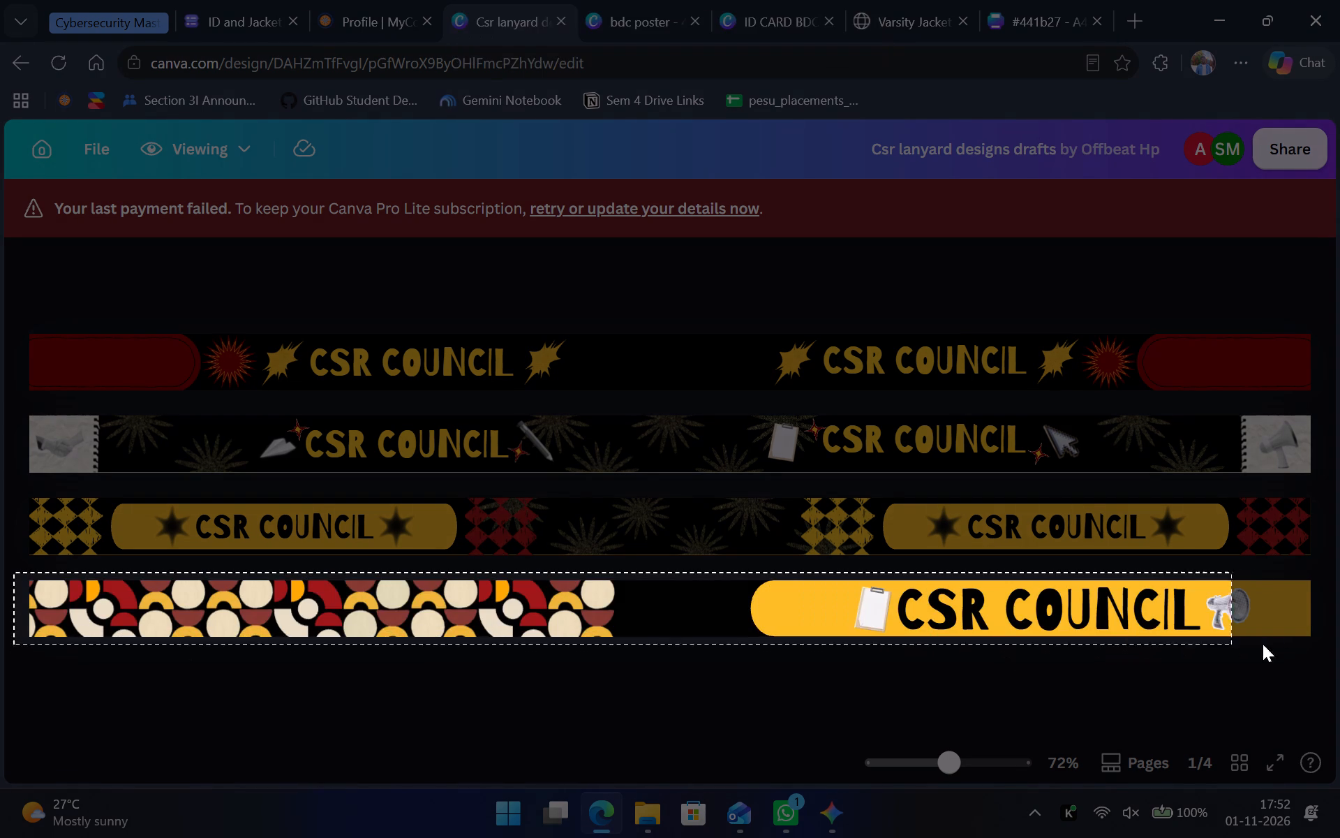
drag(1263, 644, 1321, 649)
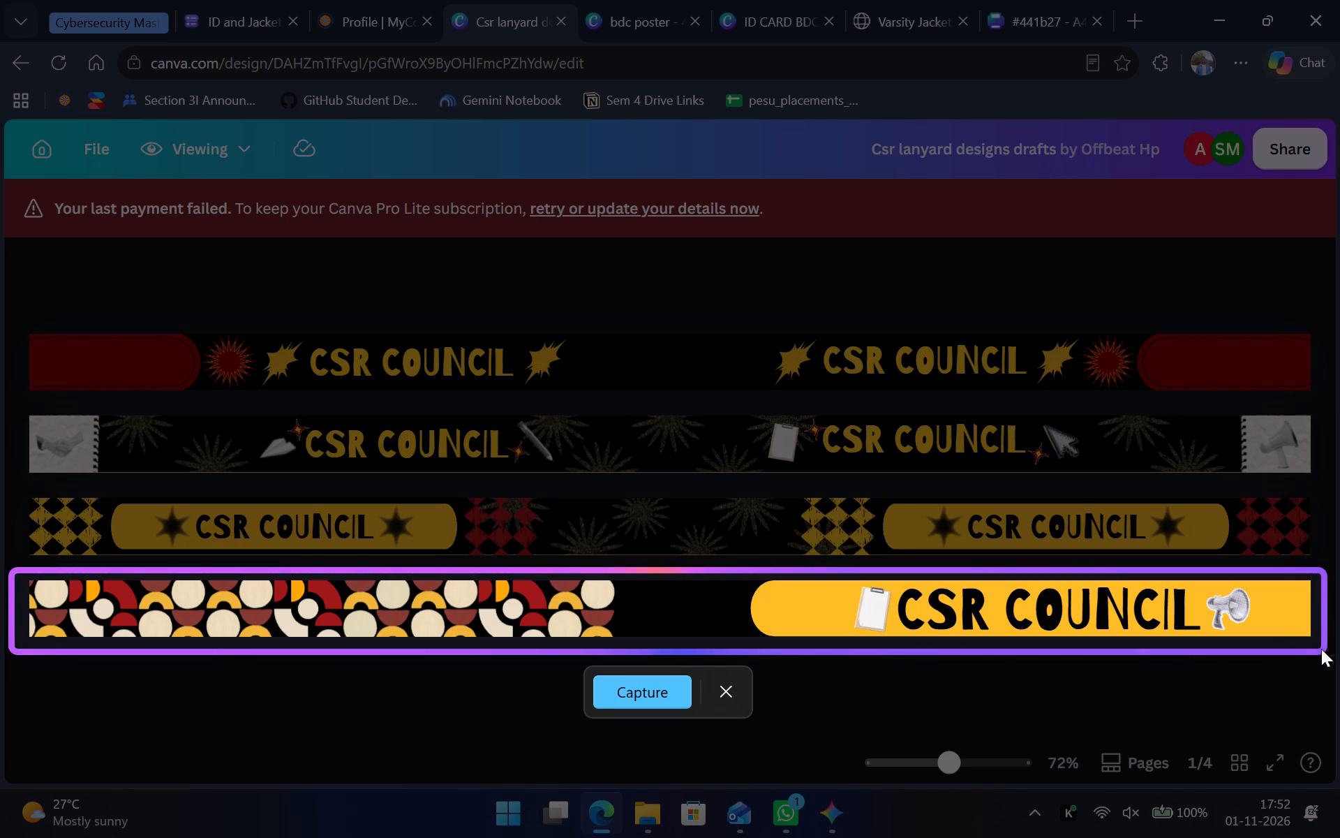
click(447, 693)
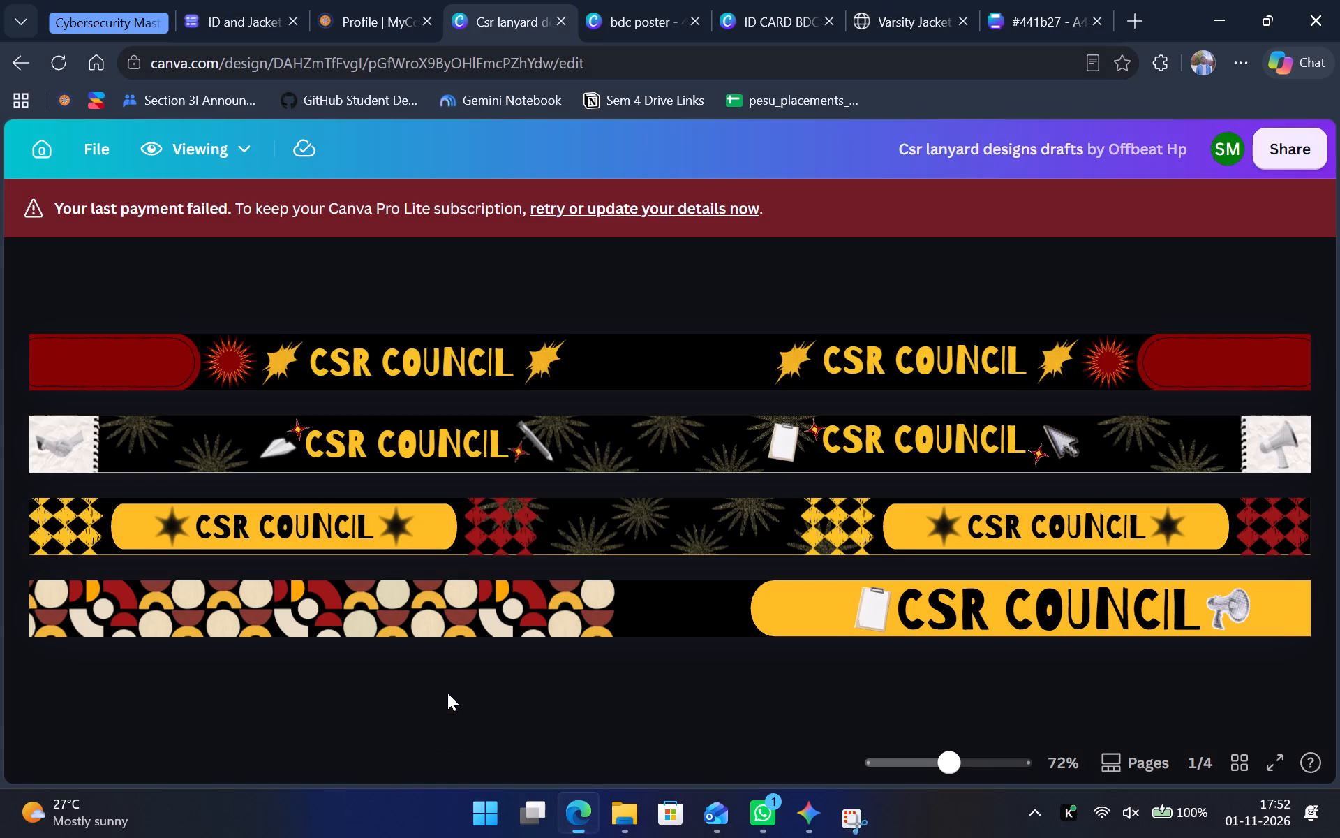
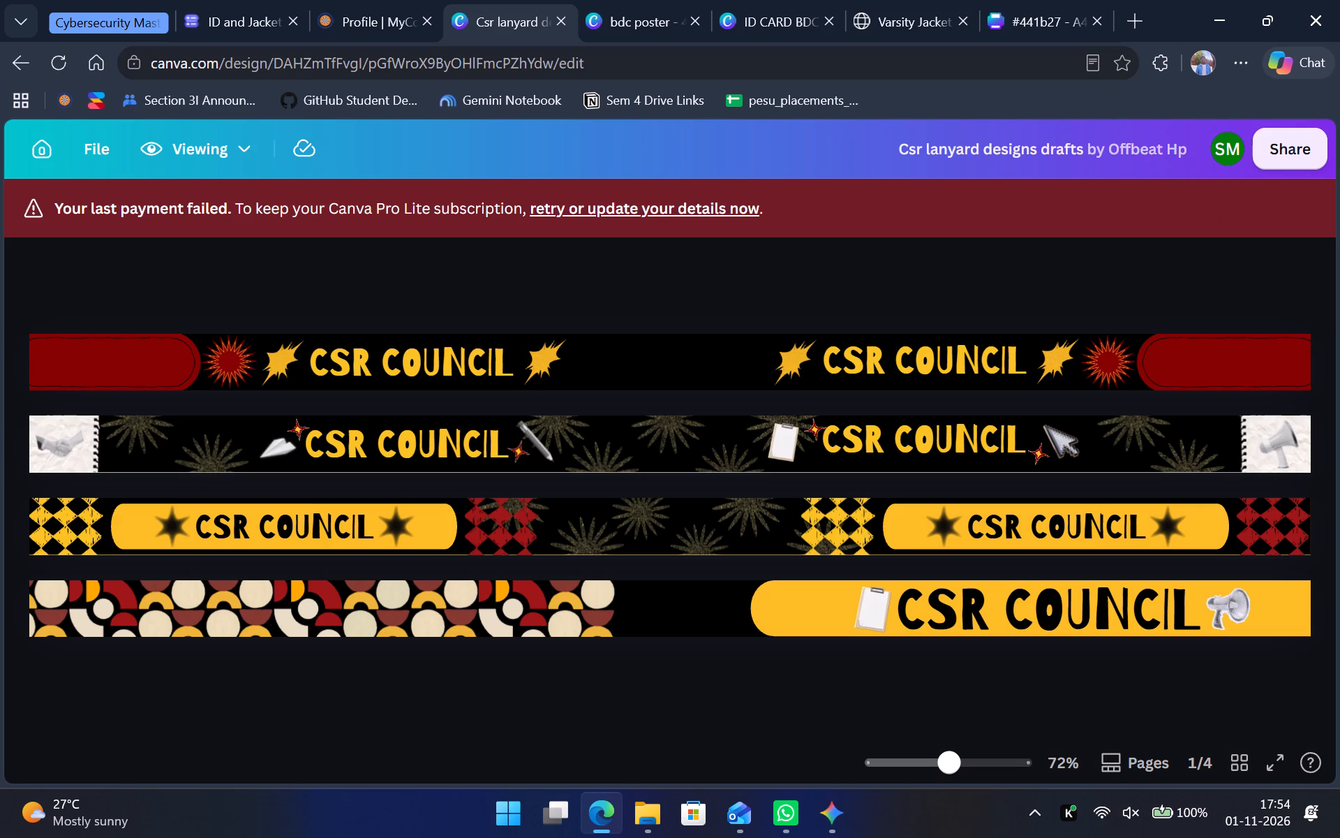
Switch from the CSR lanyard drafts to the bdc poster design to view the blood donation camp poster.
click(701, 0)
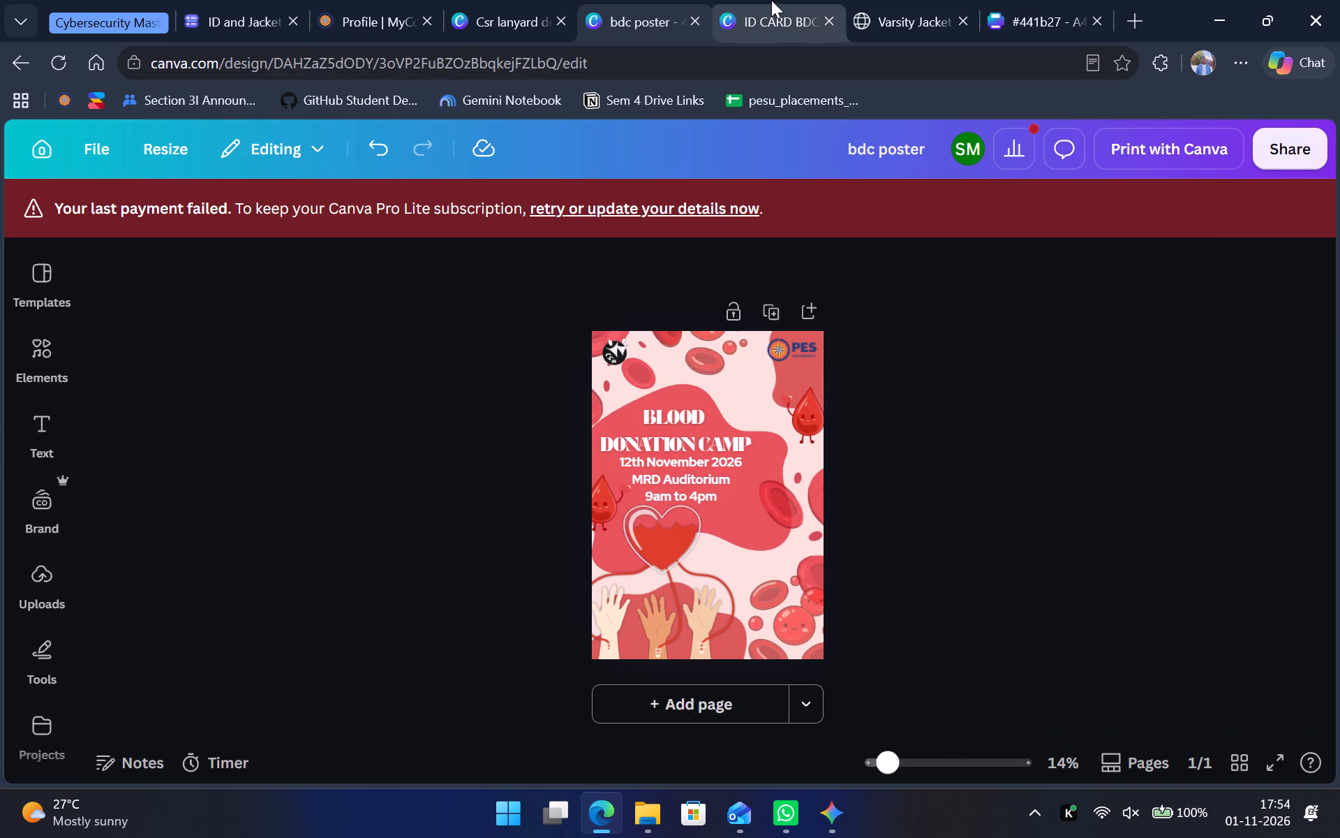
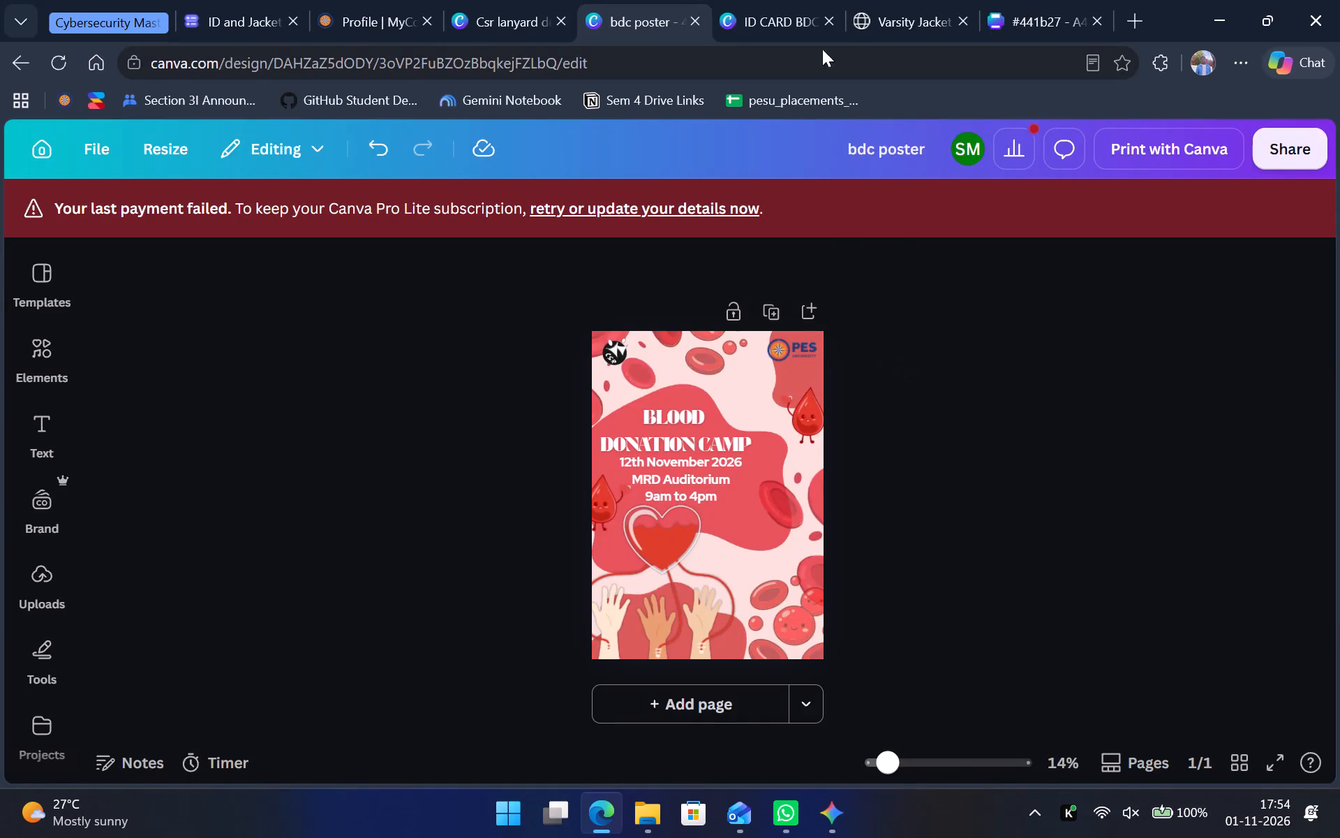
Switch from the bdc poster to the ID CARD BDC design, showing the beige ID card on page 6.
click(809, 0)
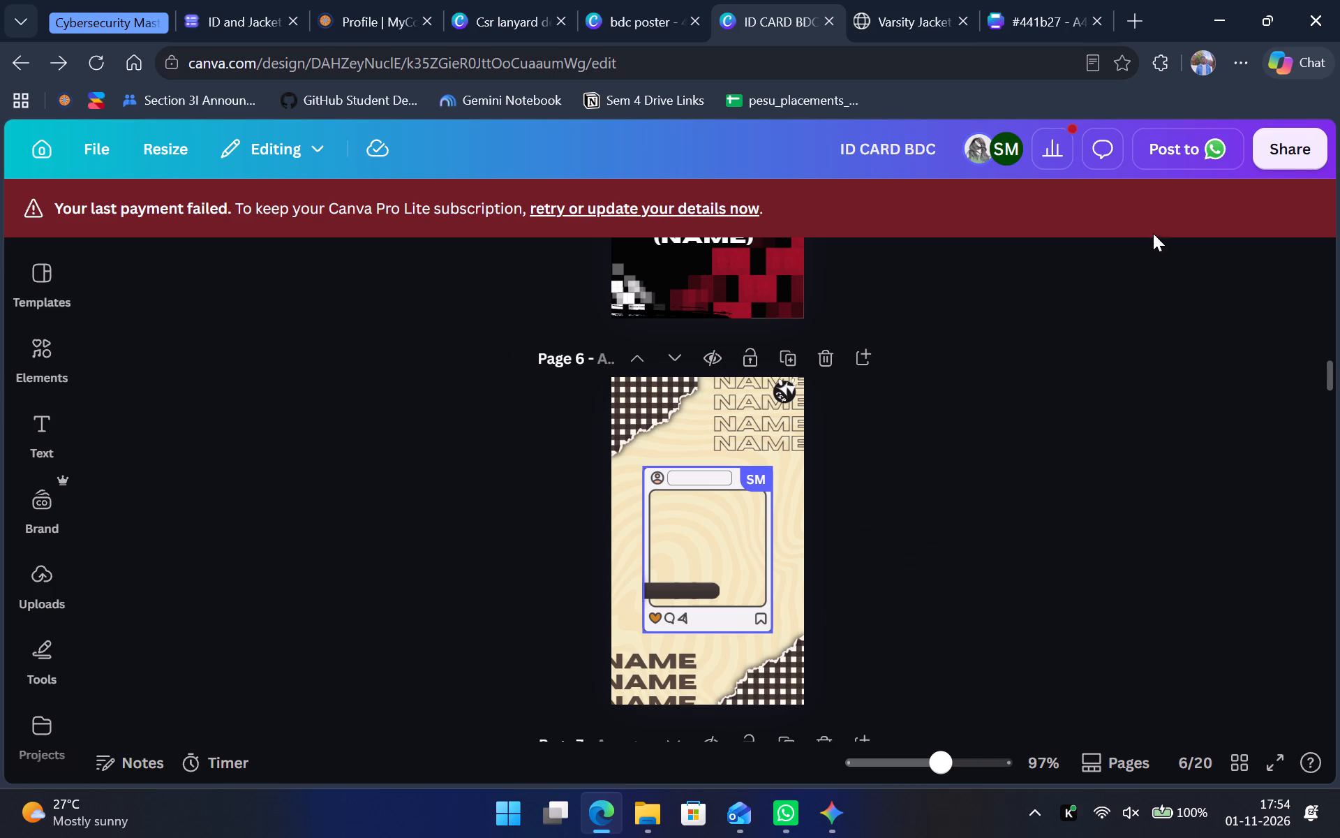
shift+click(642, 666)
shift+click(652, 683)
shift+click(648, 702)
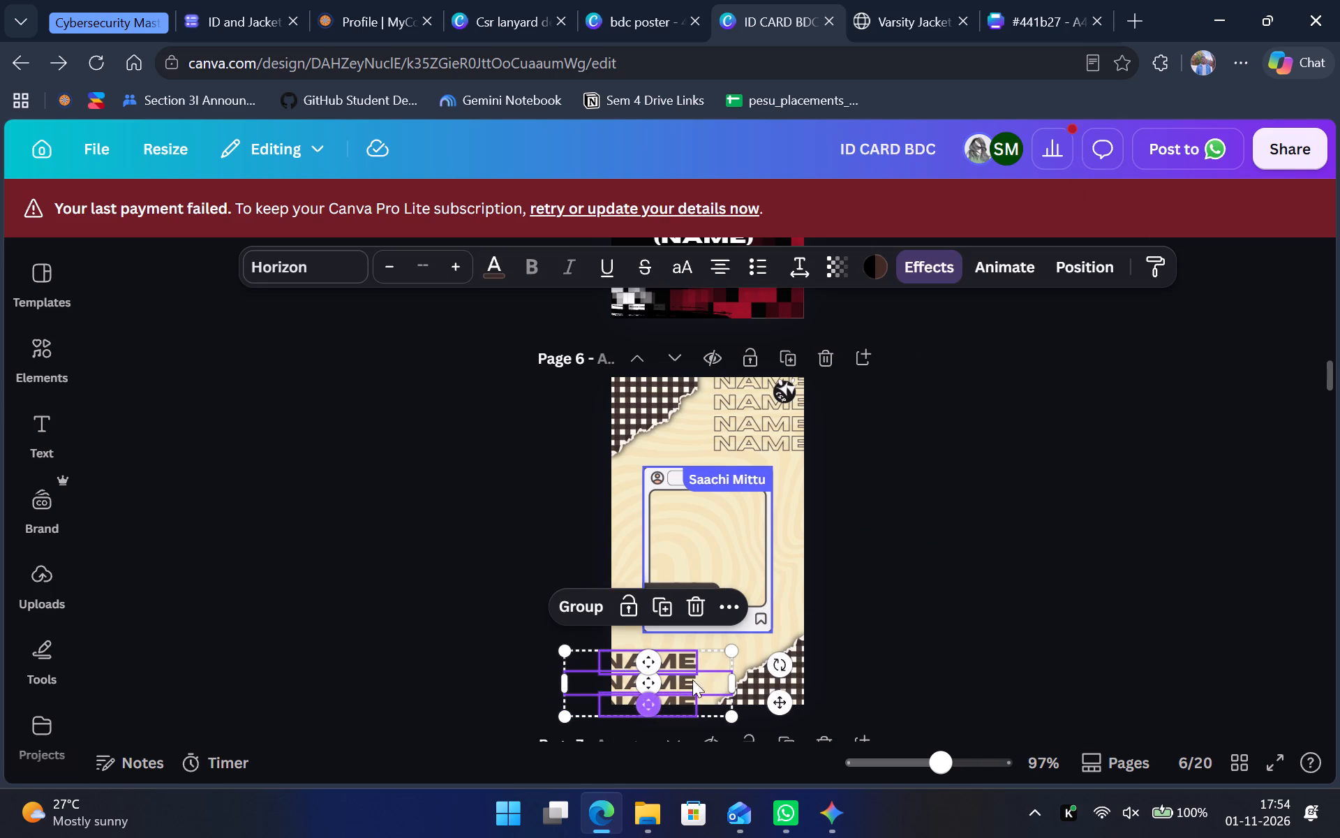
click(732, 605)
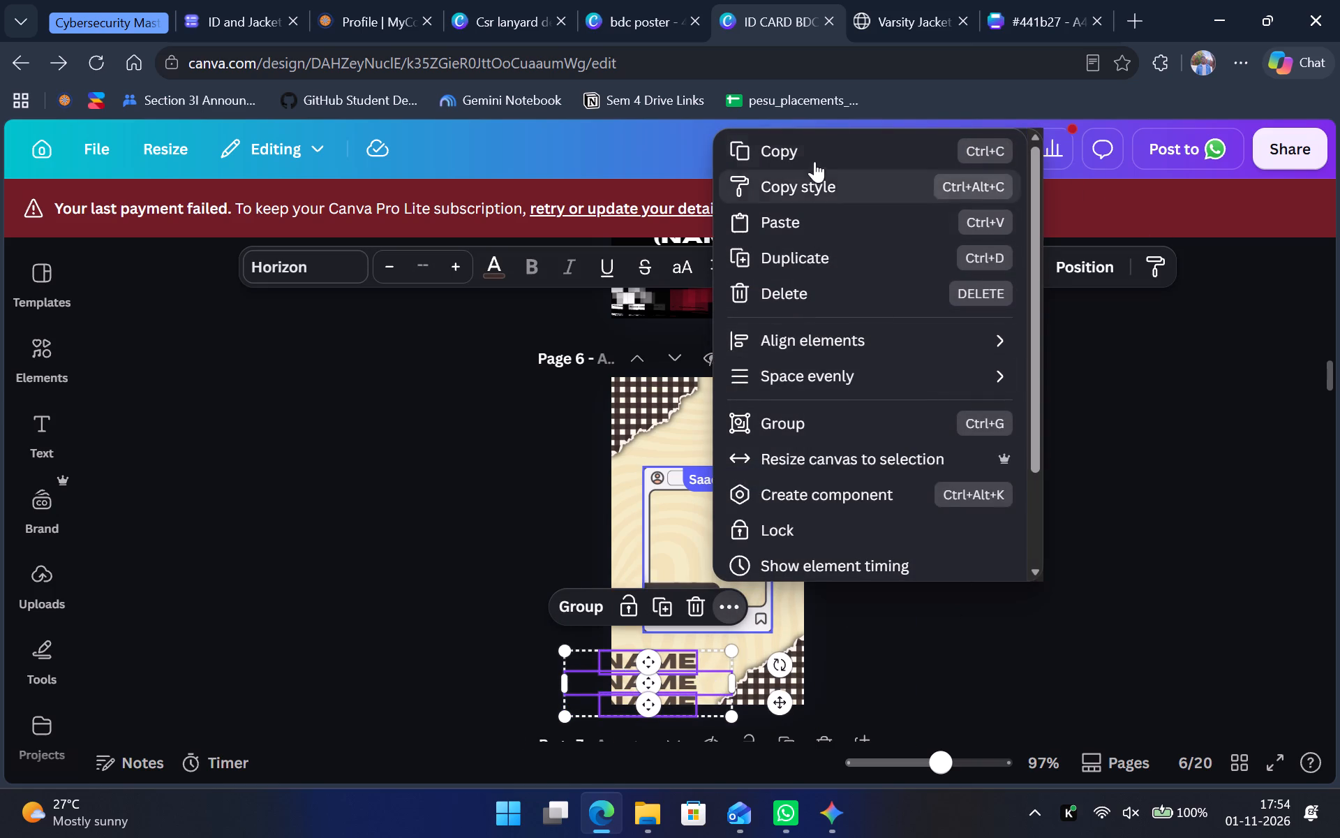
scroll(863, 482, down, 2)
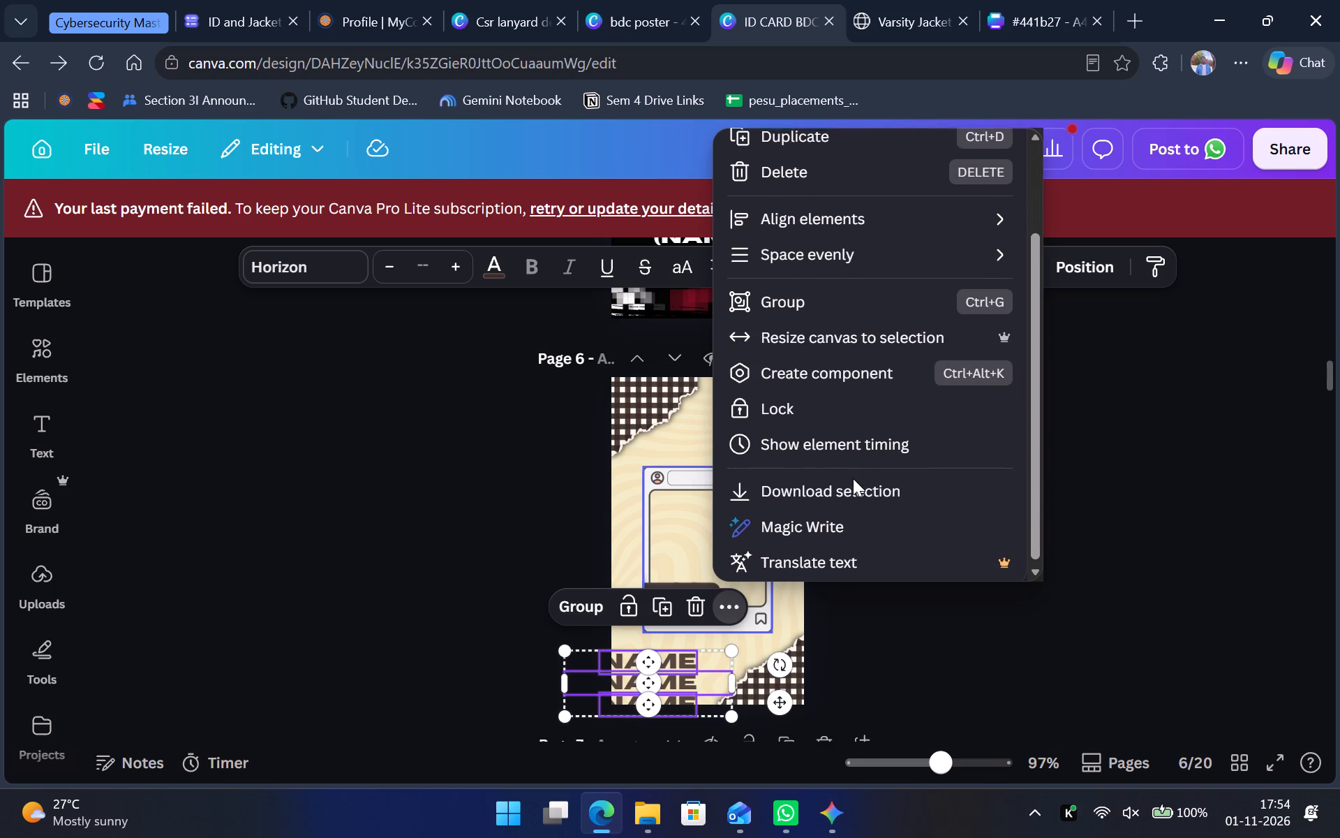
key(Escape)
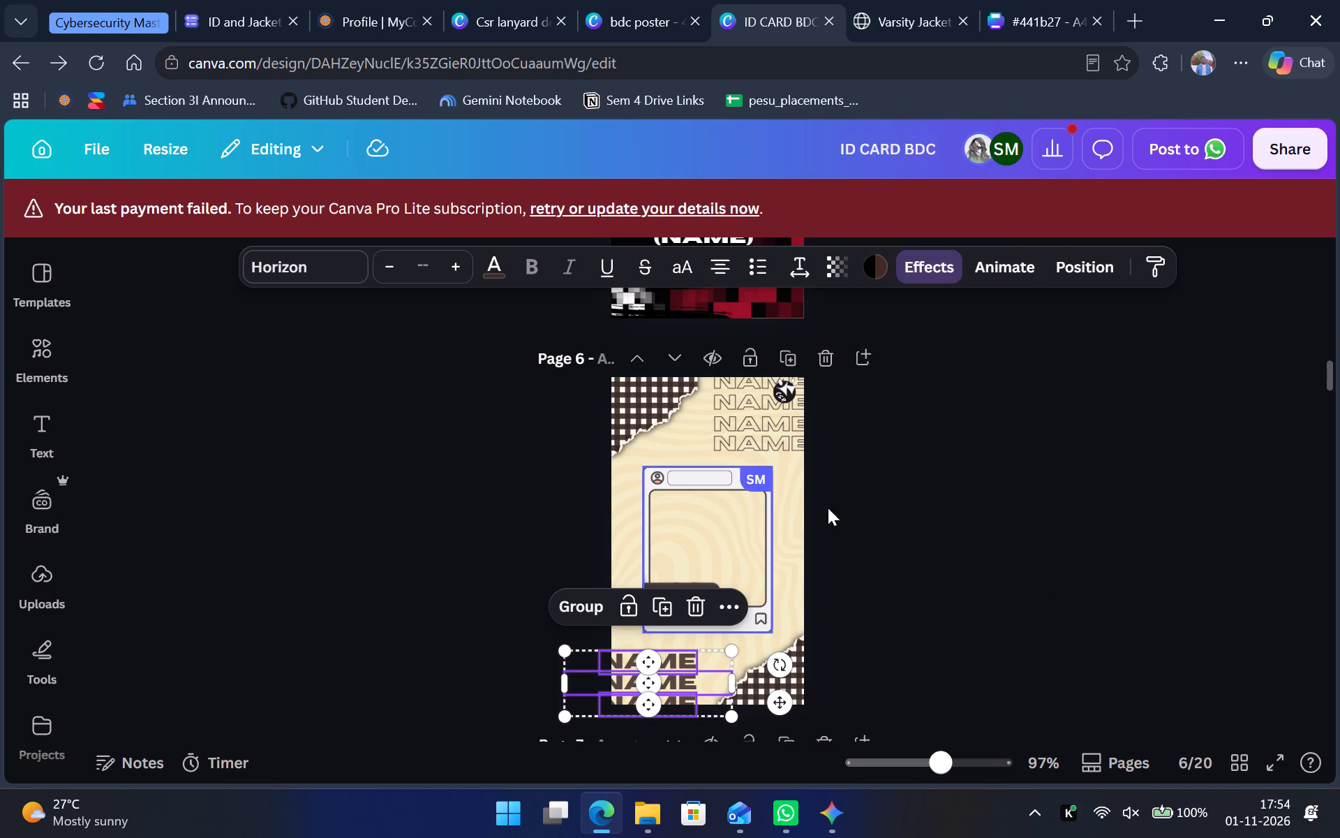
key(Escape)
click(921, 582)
Add the comment "can you try green for this?" to the uppermost solid brown NAME text on page 6.
click(687, 662)
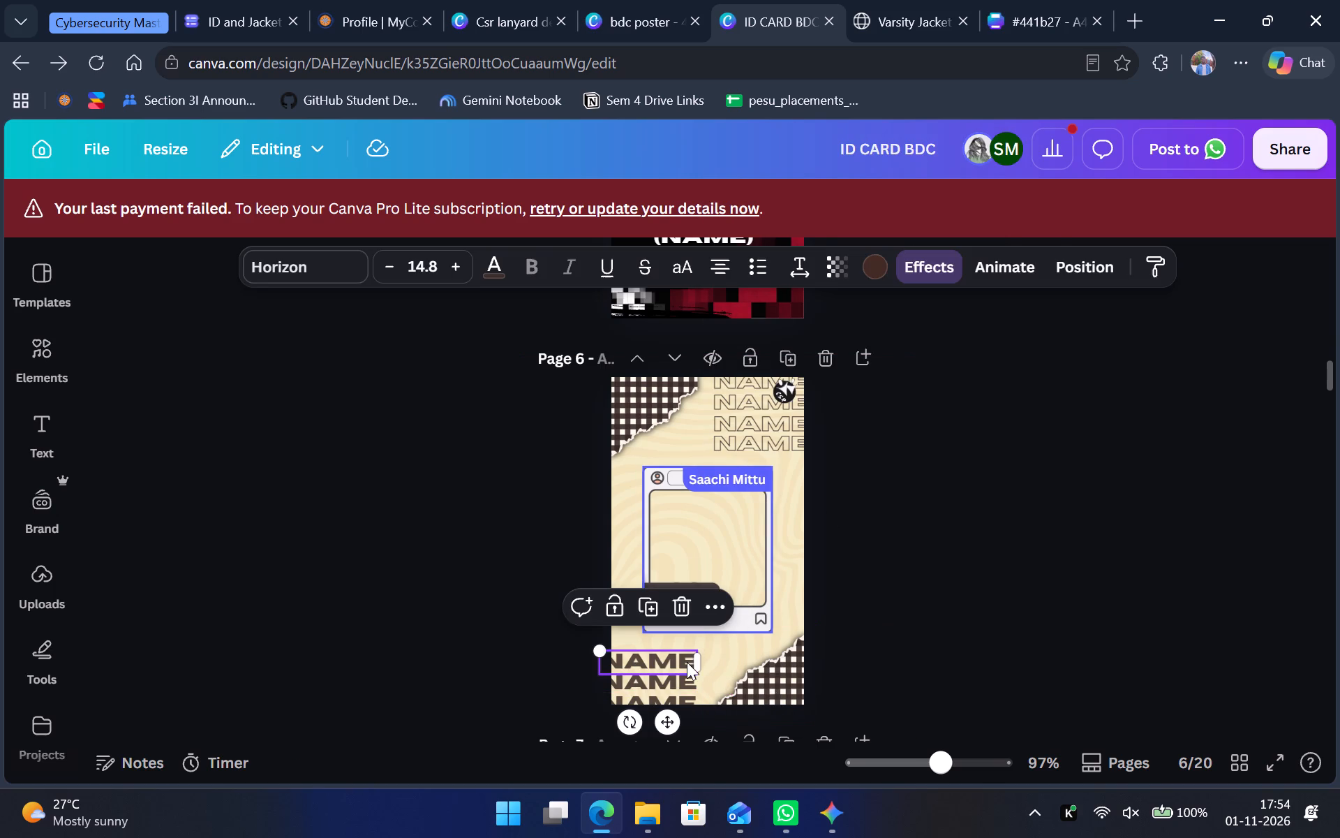
click(707, 602)
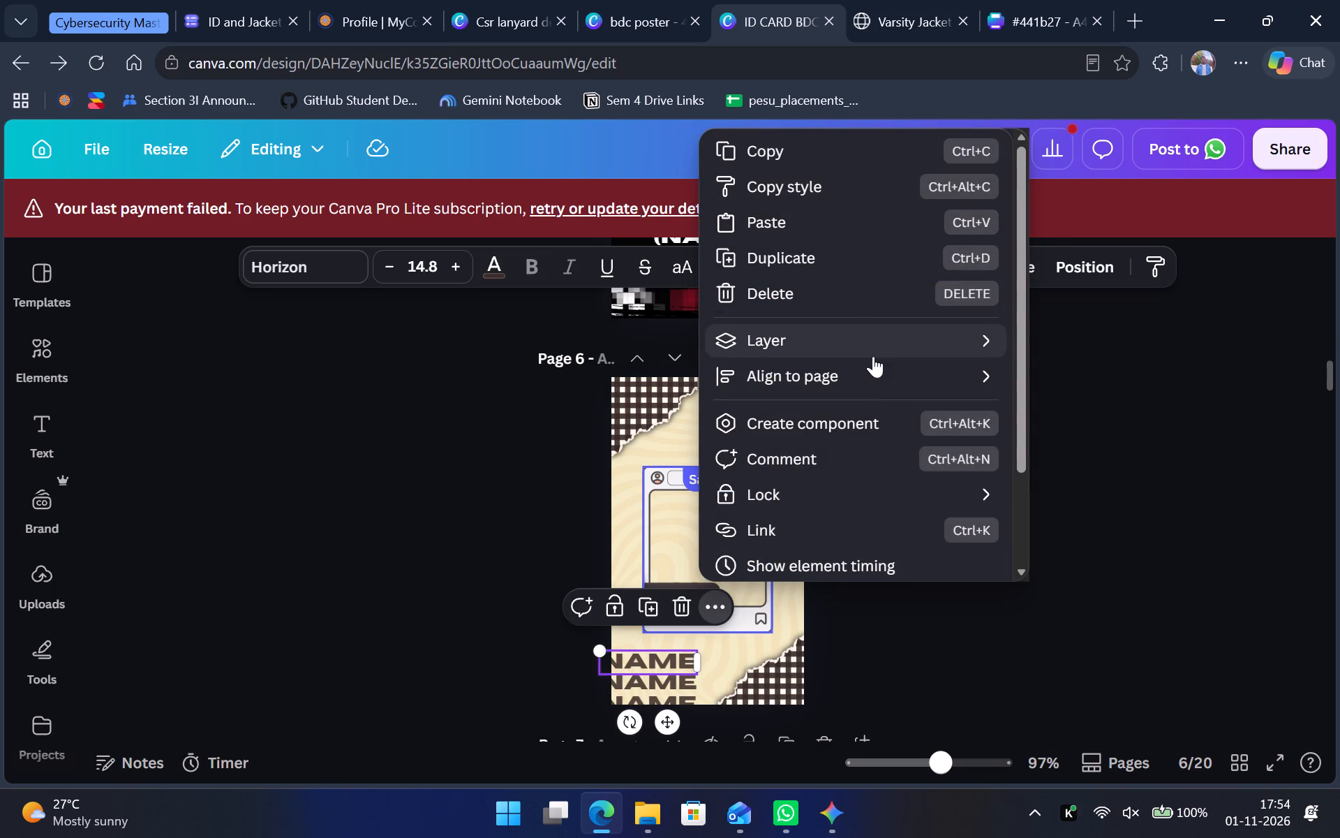
click(828, 464)
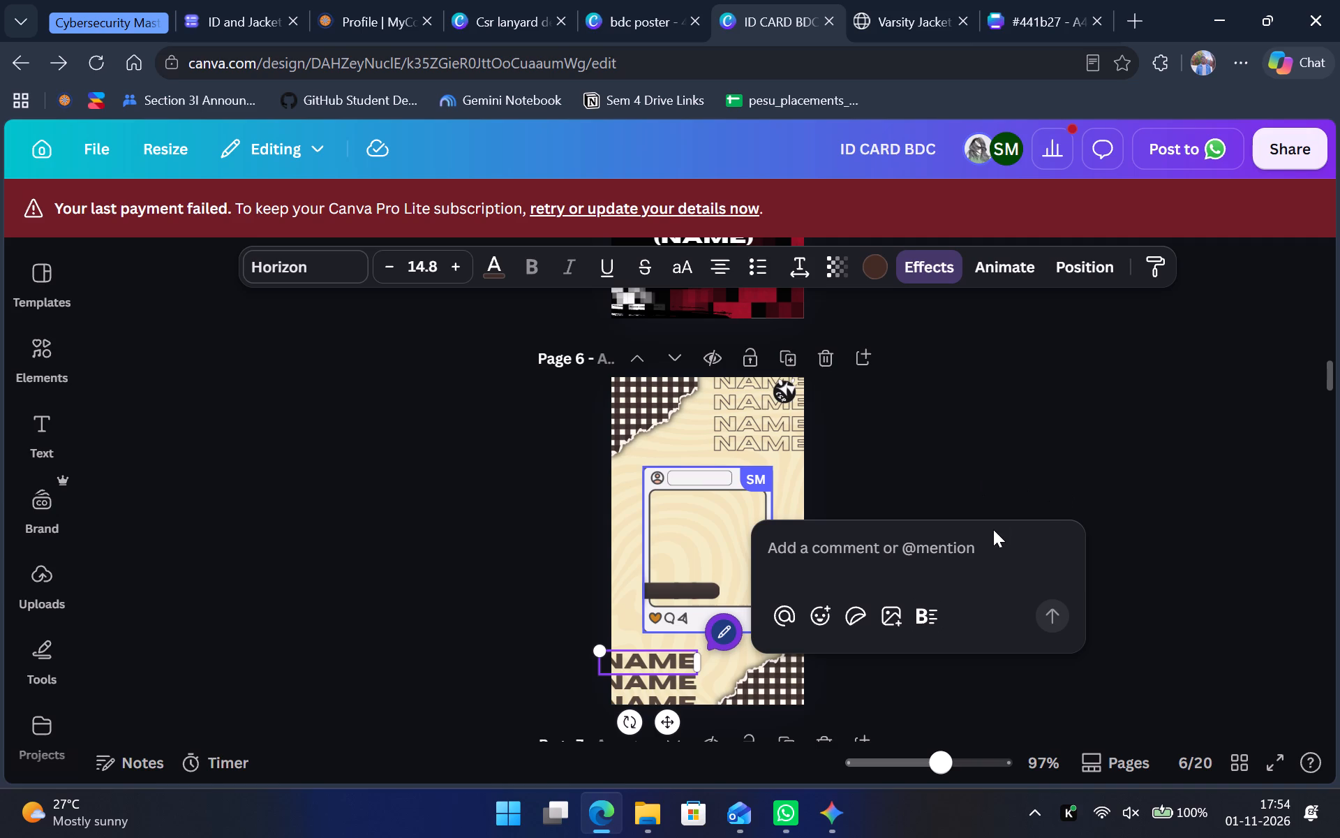
text(can you try green for t)
key(h)
text(is?)
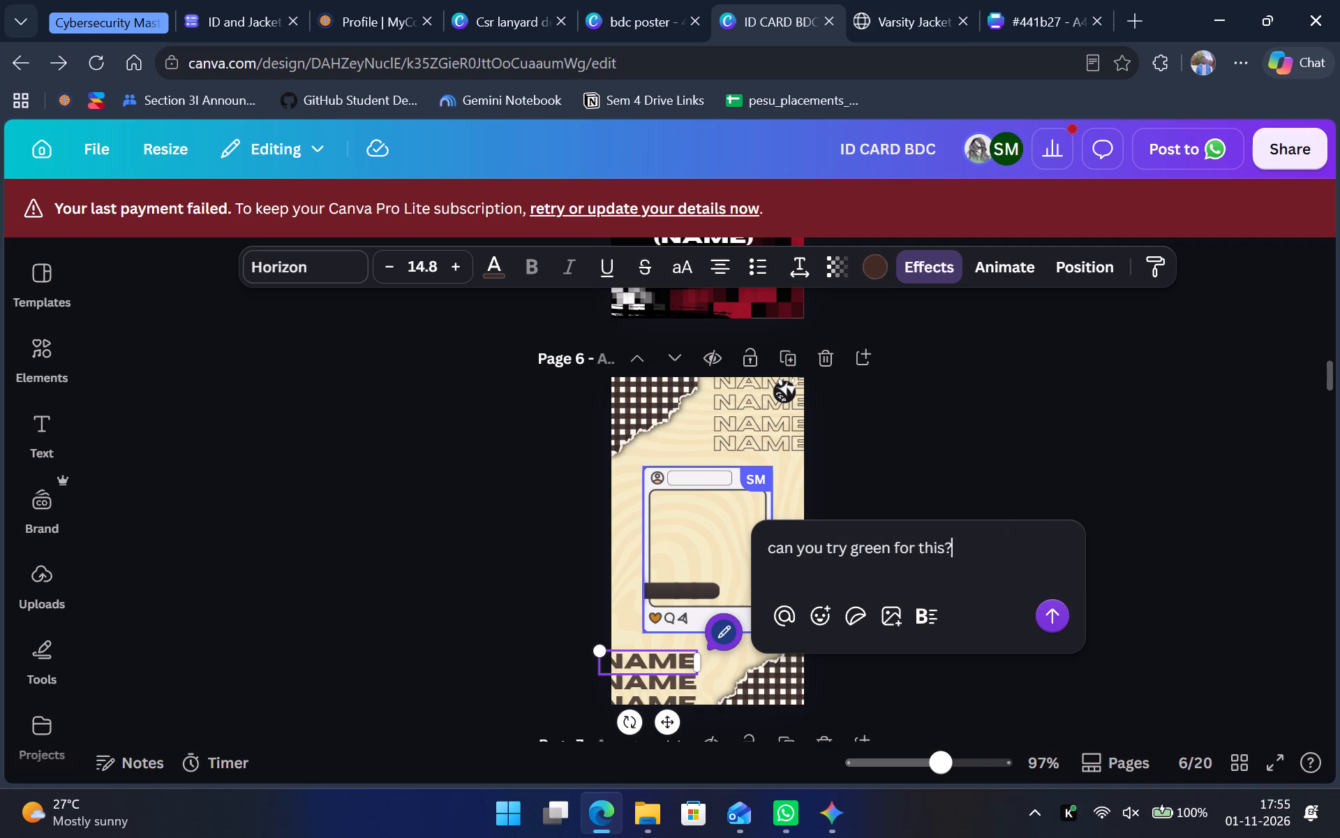
click(726, 634)
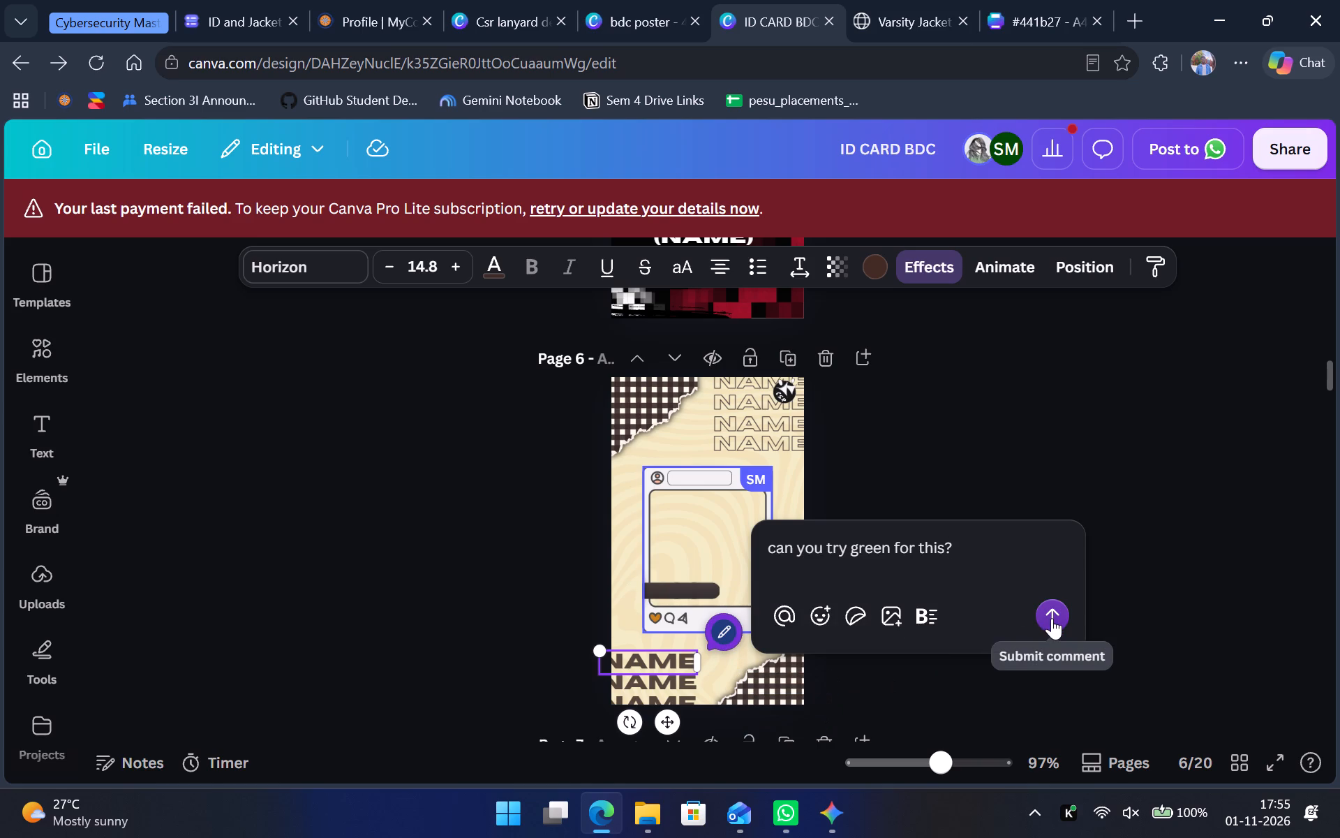
click(1052, 618)
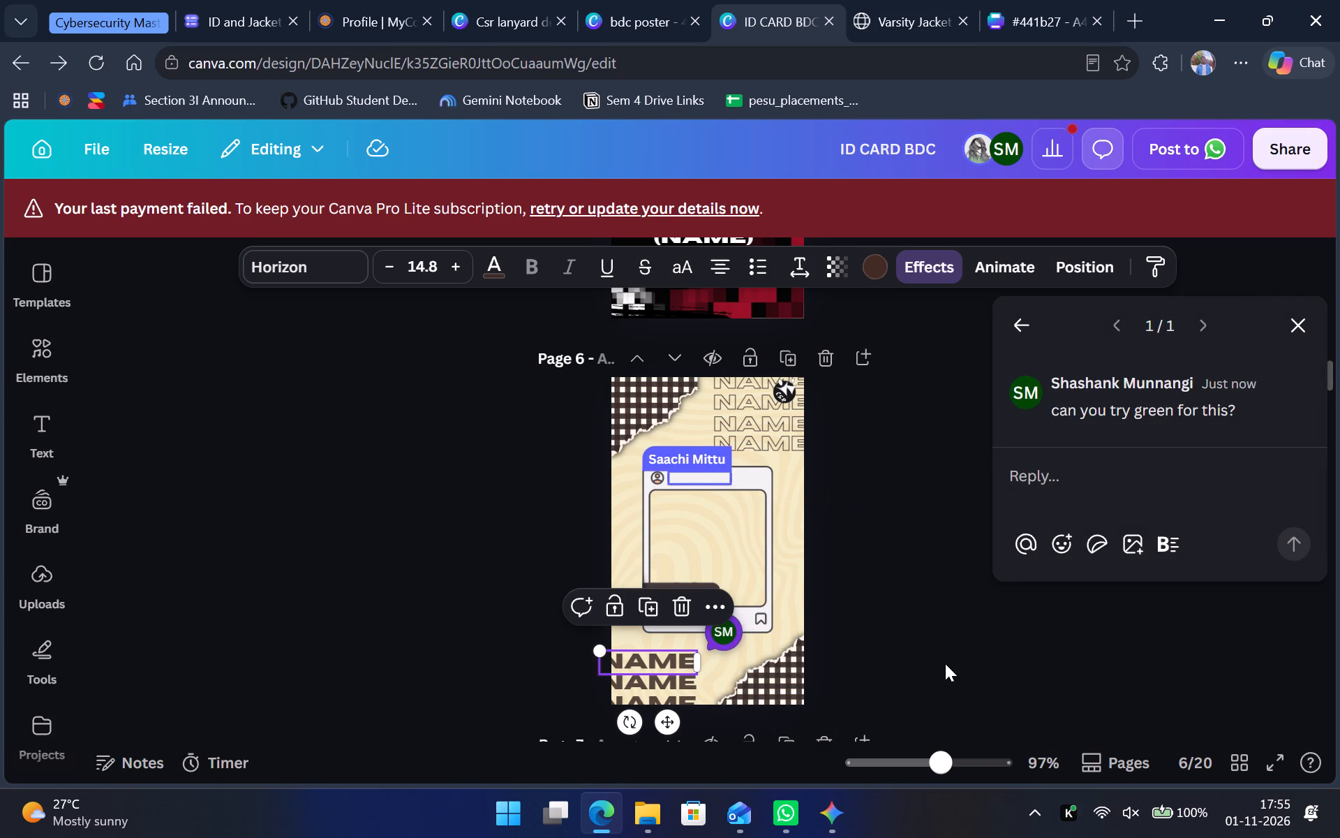
click(945, 663)
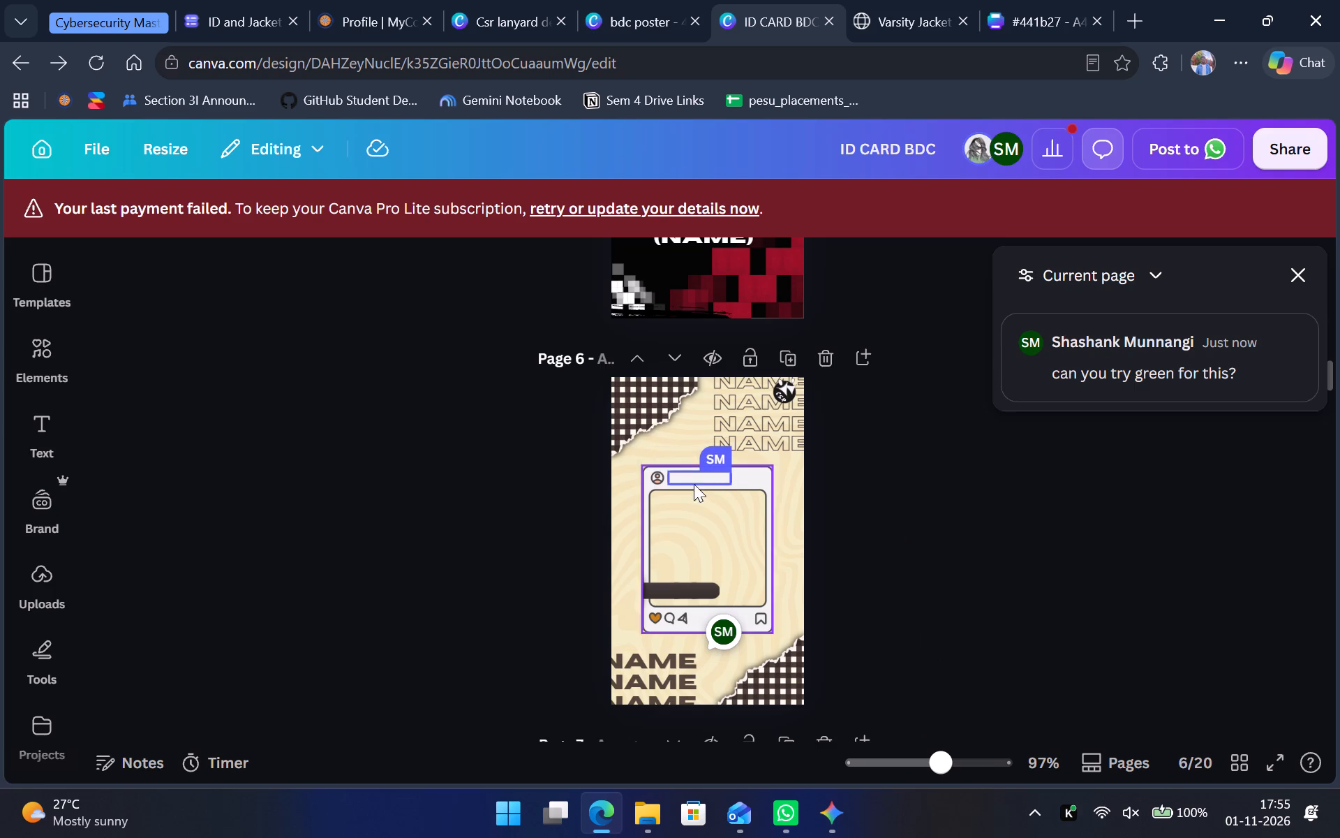
click(863, 507)
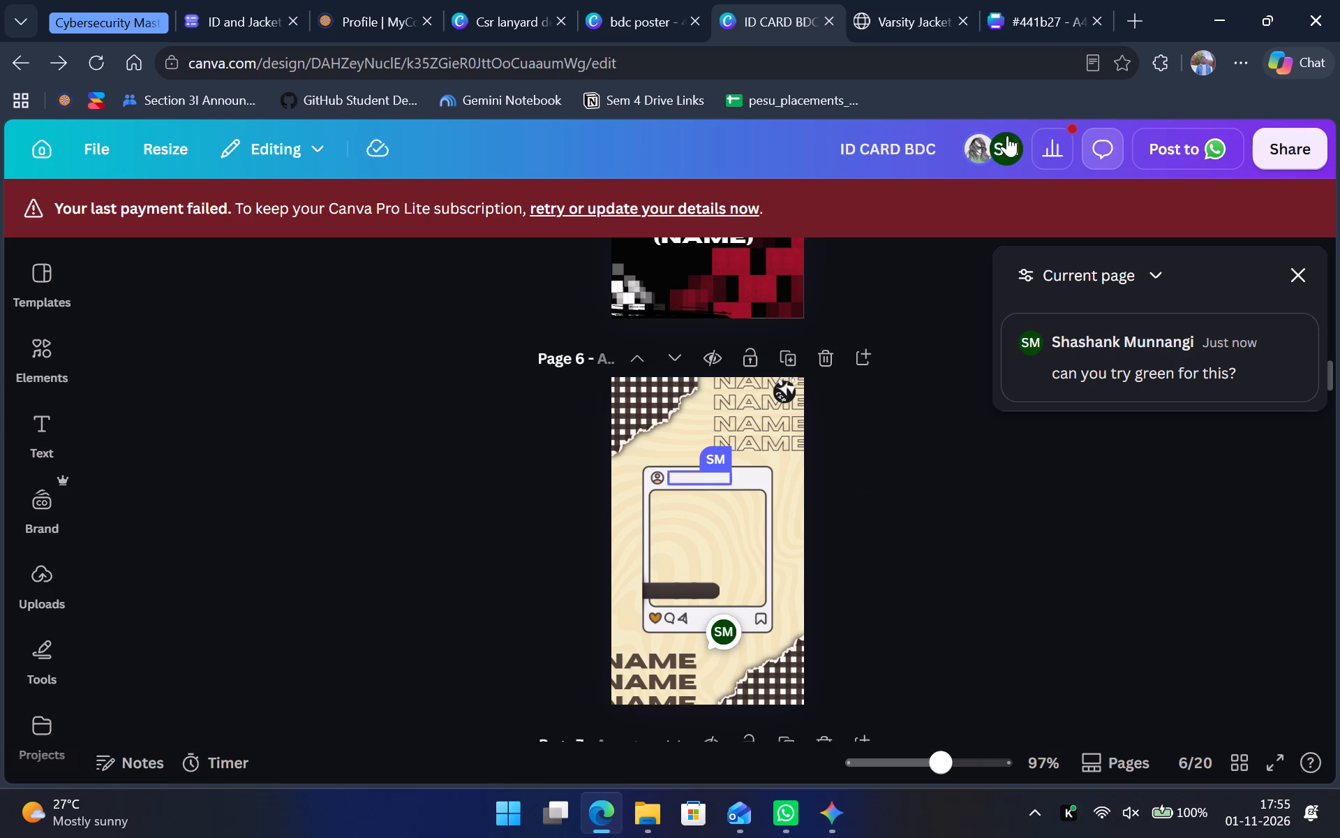
Switch to the Varsity Jacket Designer and show the back view of the jacket.
click(886, 24)
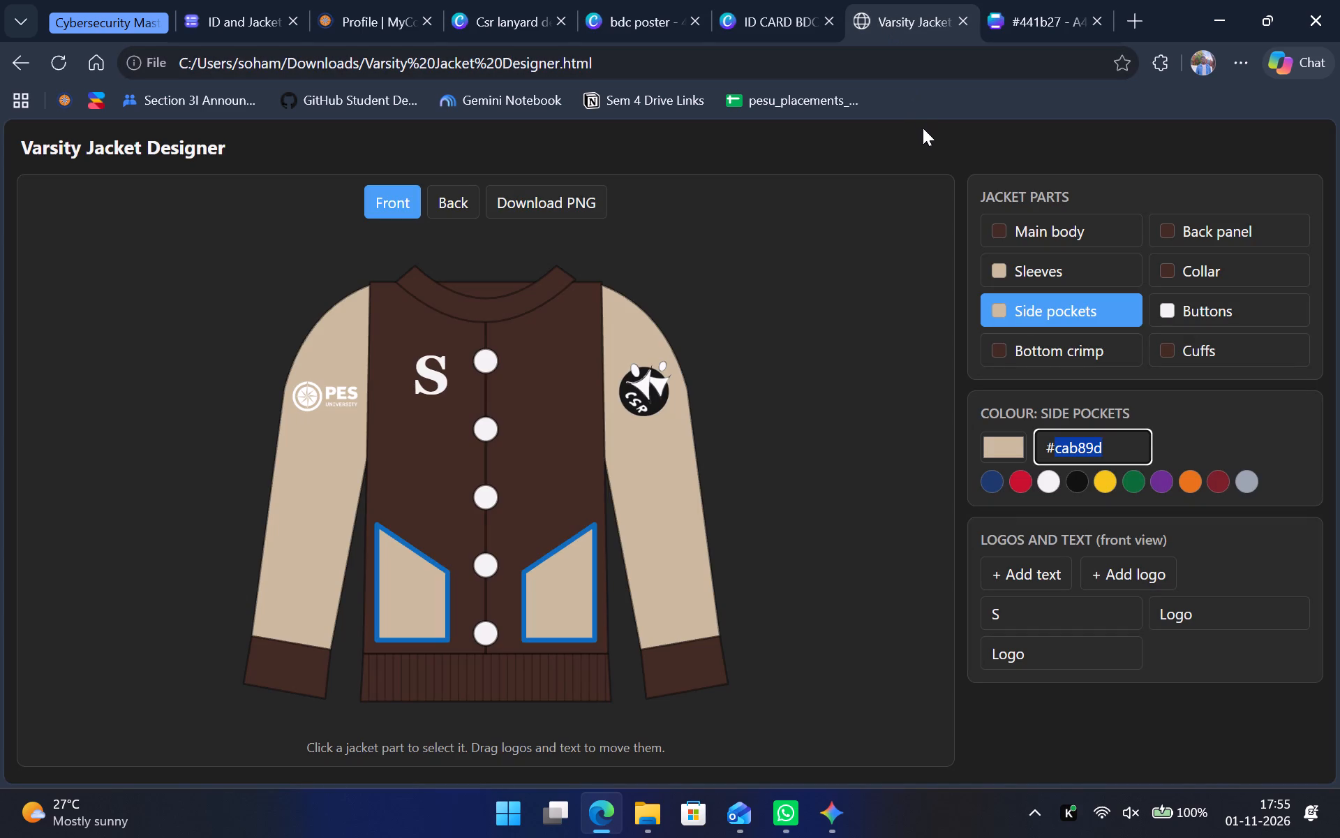
click(1059, 10)
click(913, 4)
click(442, 191)
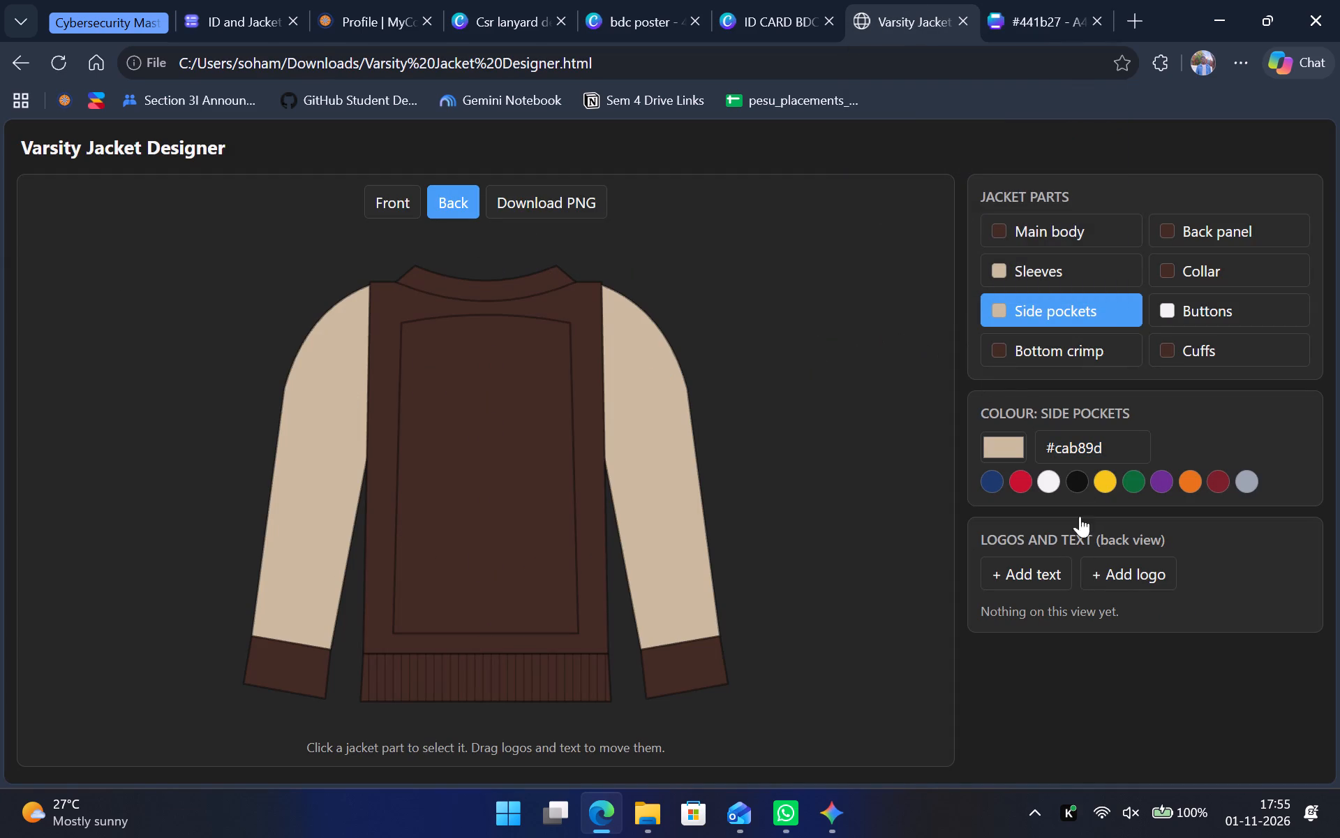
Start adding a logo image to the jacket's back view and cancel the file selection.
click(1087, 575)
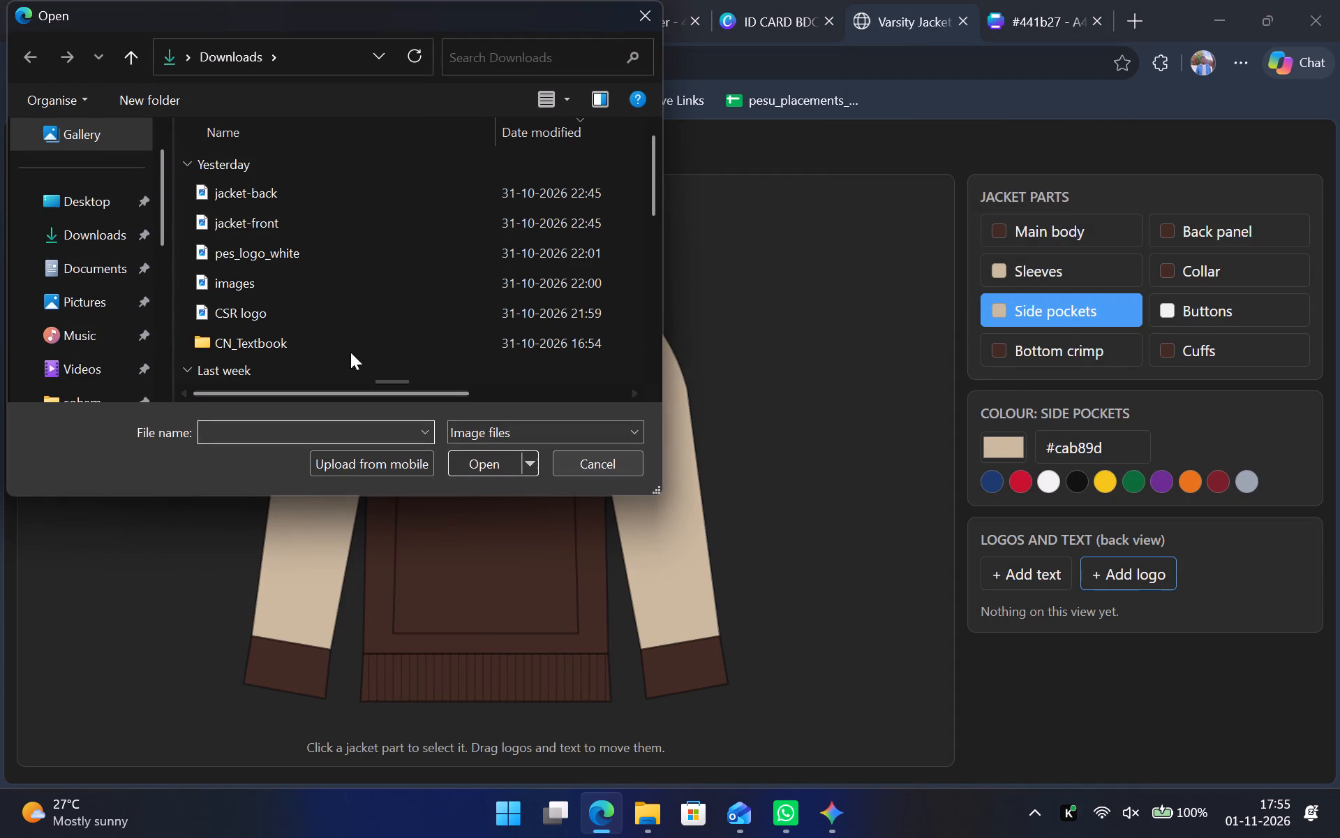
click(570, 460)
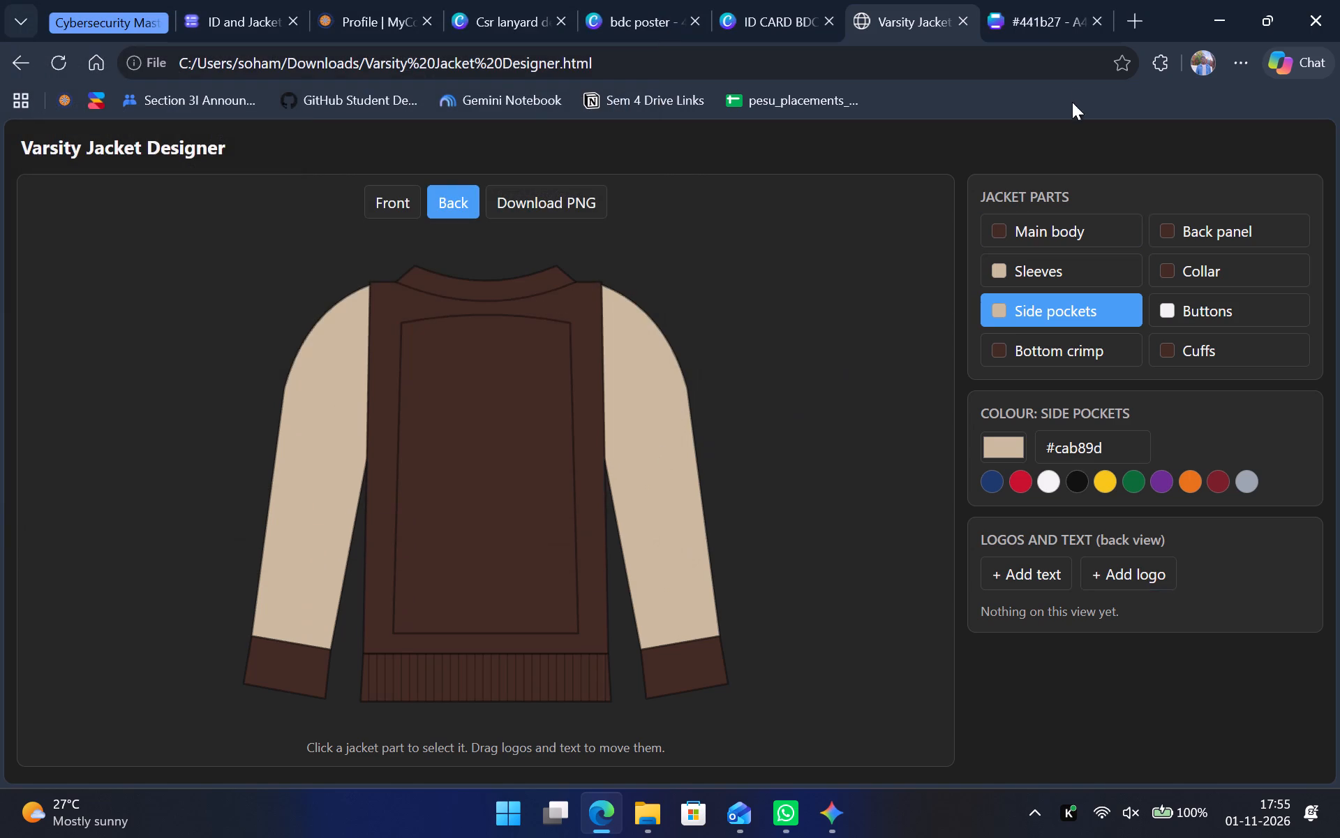
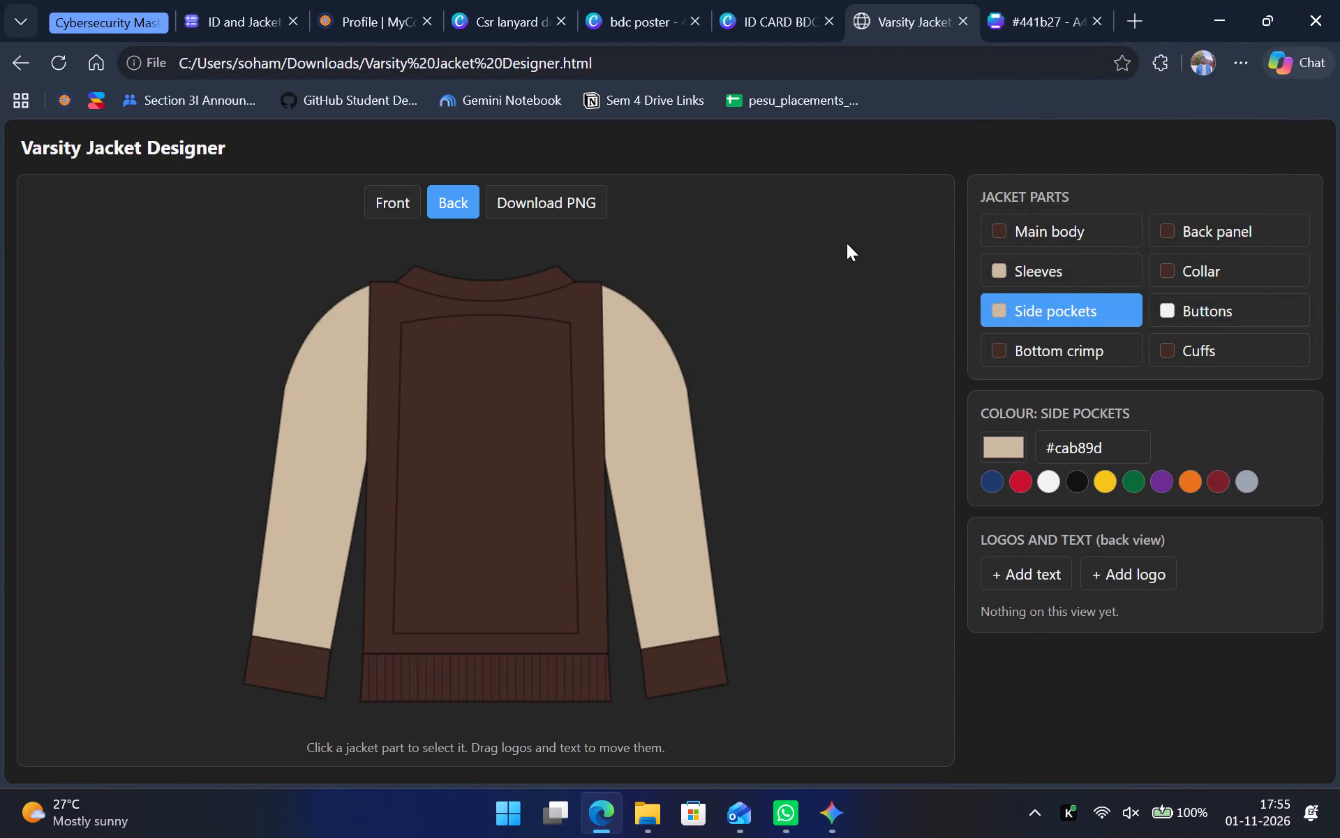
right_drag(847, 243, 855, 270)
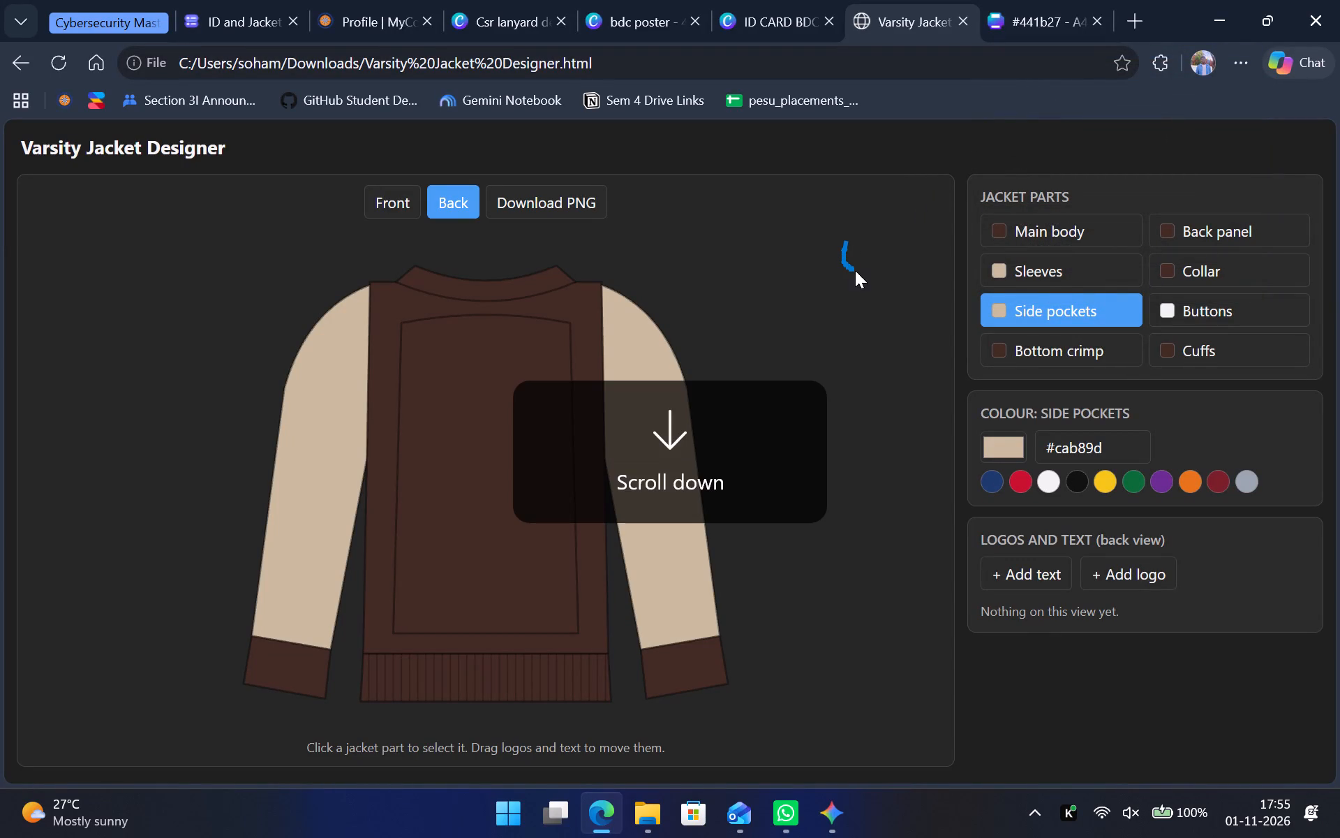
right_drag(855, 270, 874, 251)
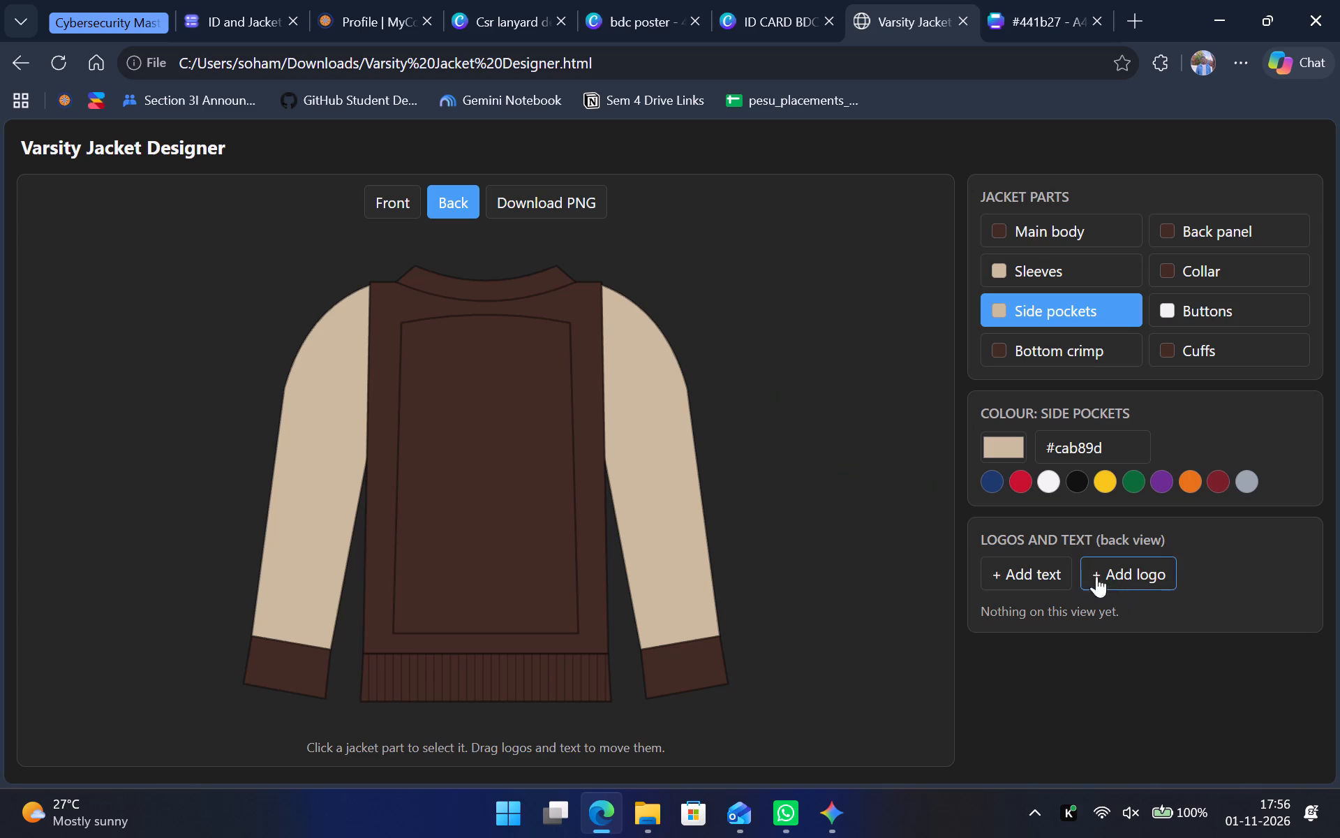
Add a text element reading "Shashank" to the back view of the jacket.
click(990, 575)
drag(1107, 540, 1050, 536)
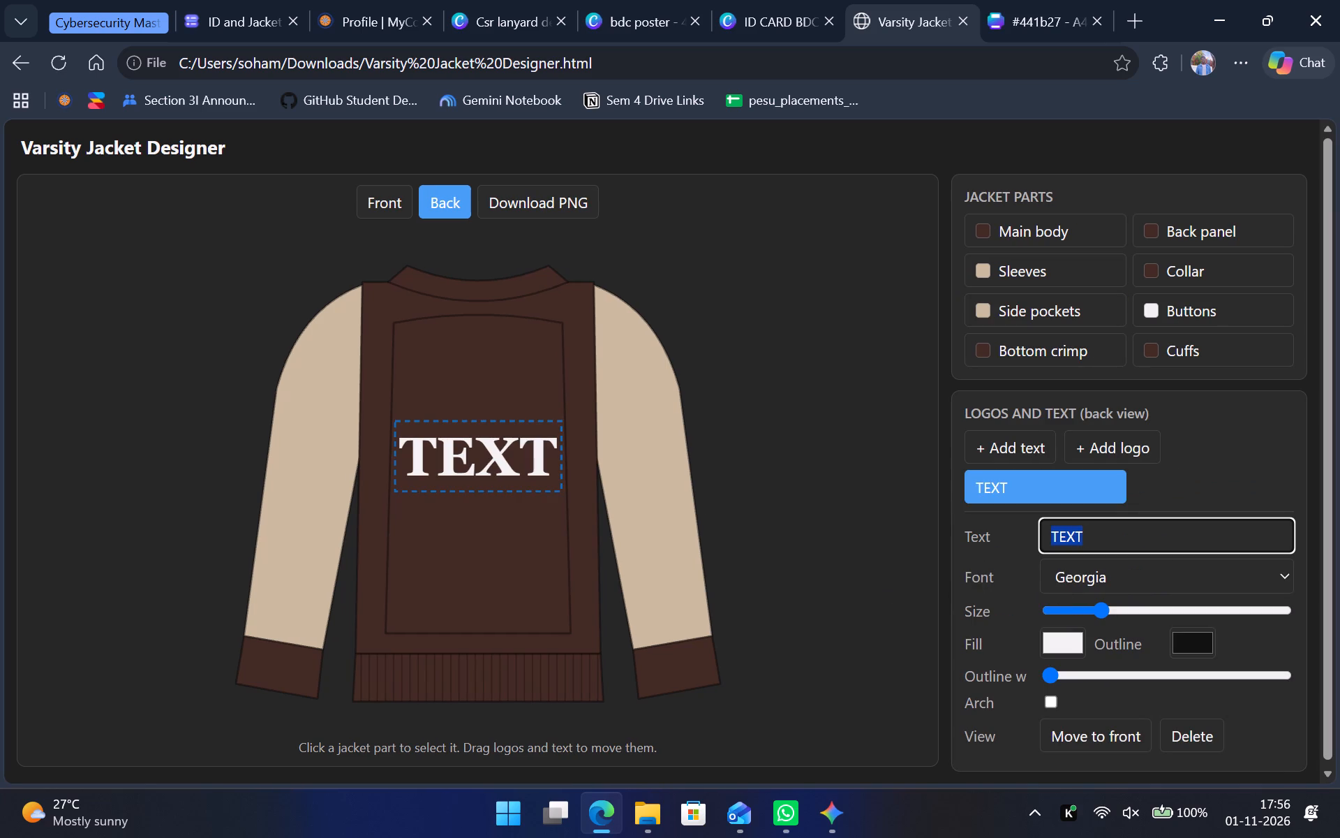
text(Shashank)
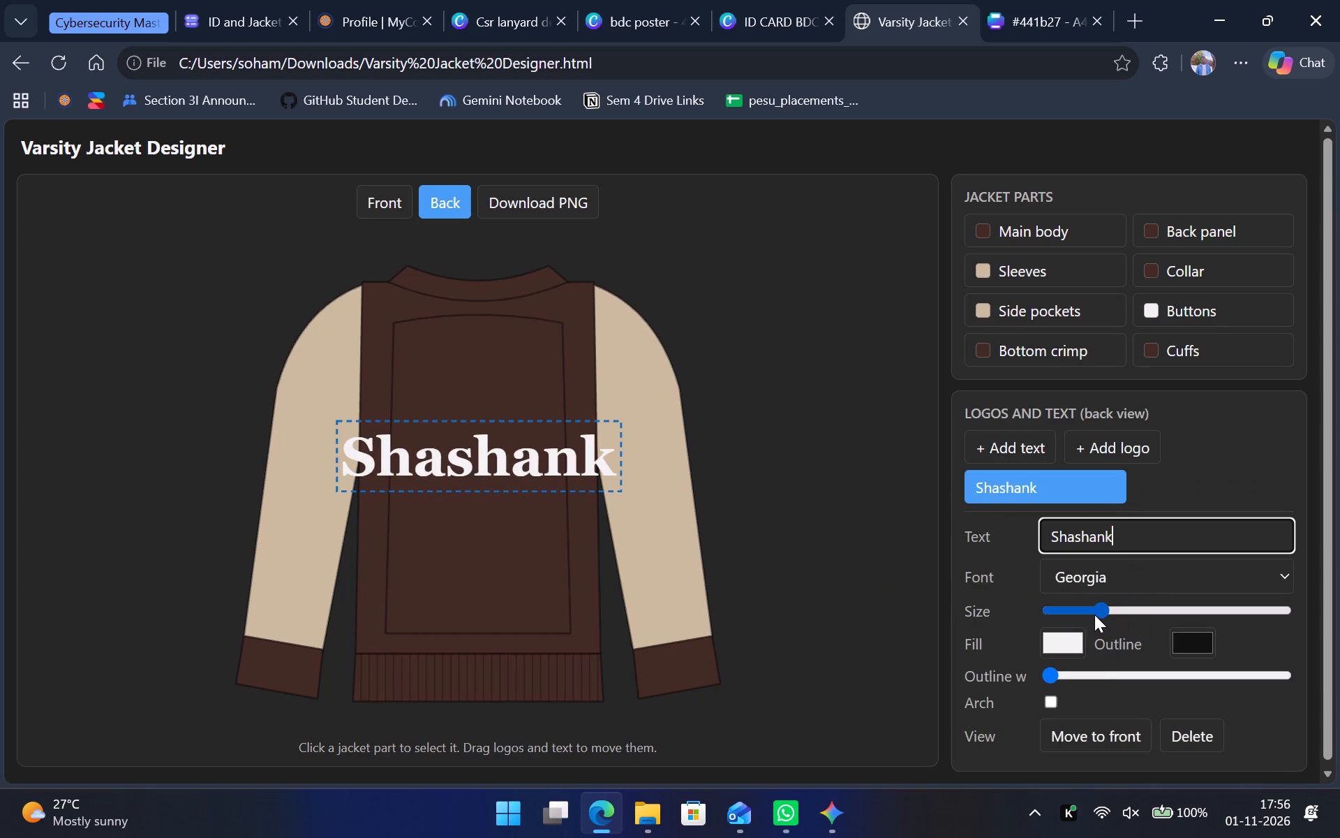
Shrink the "Shashank" text to fit the back panel's width and place it centred near the panel's lower edge.
drag(1103, 617, 1071, 622)
drag(499, 461, 497, 559)
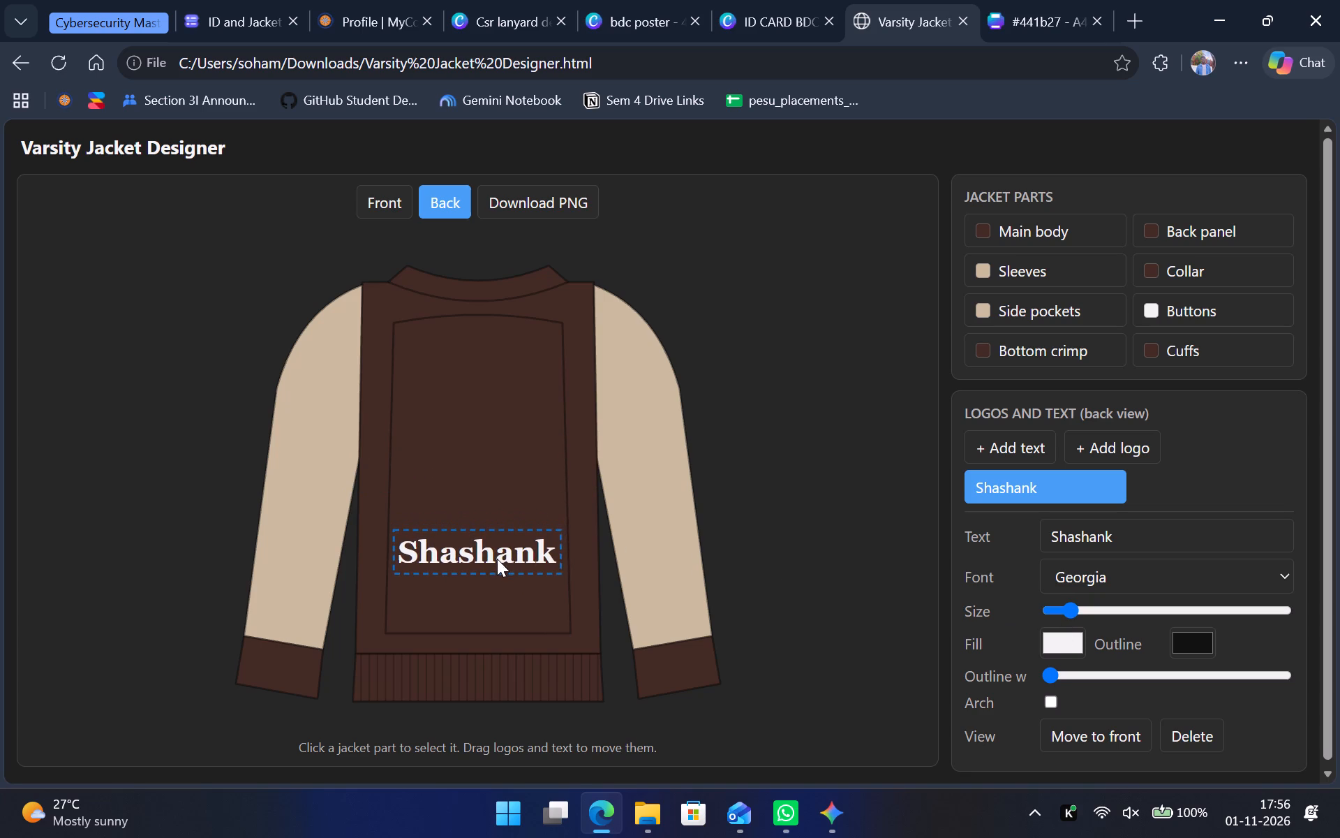
drag(497, 559, 496, 587)
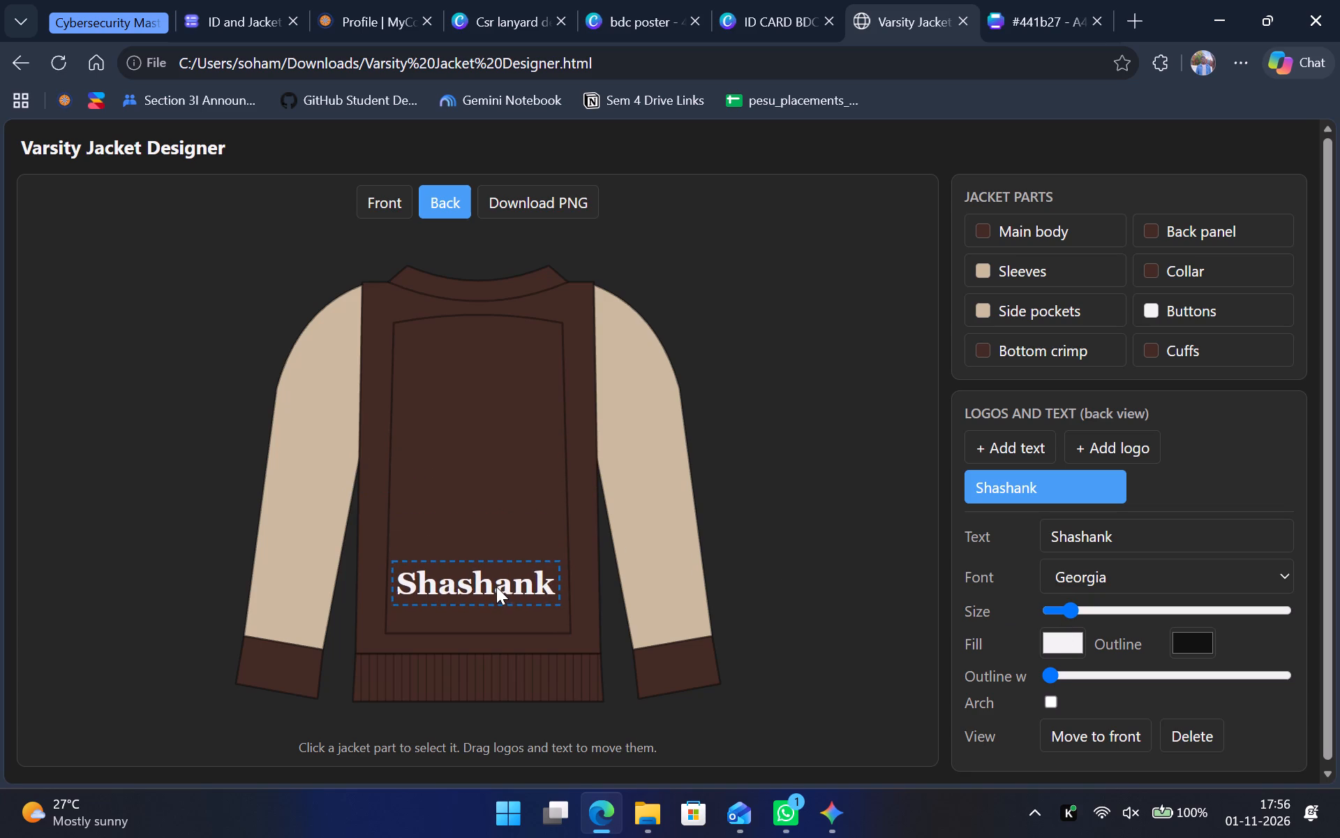
drag(496, 587, 498, 584)
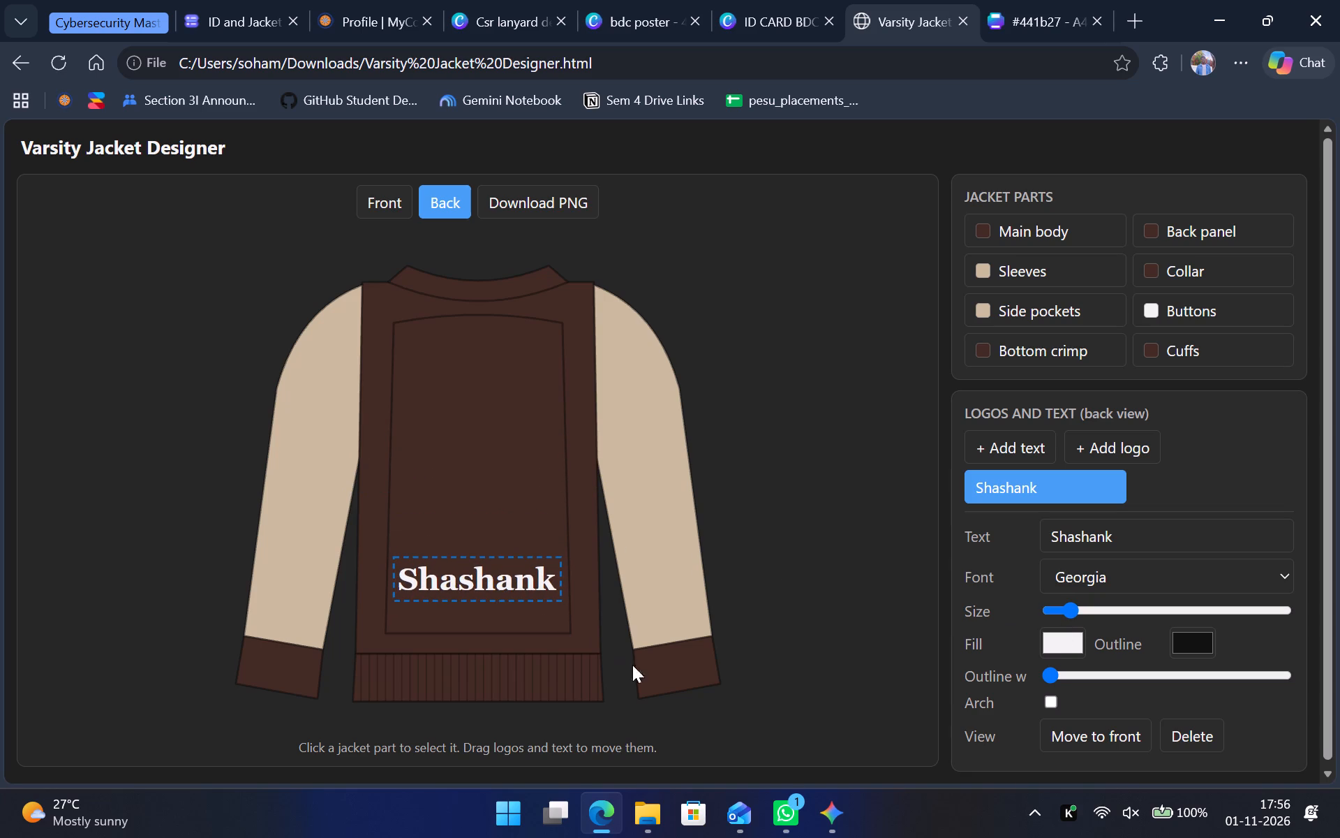
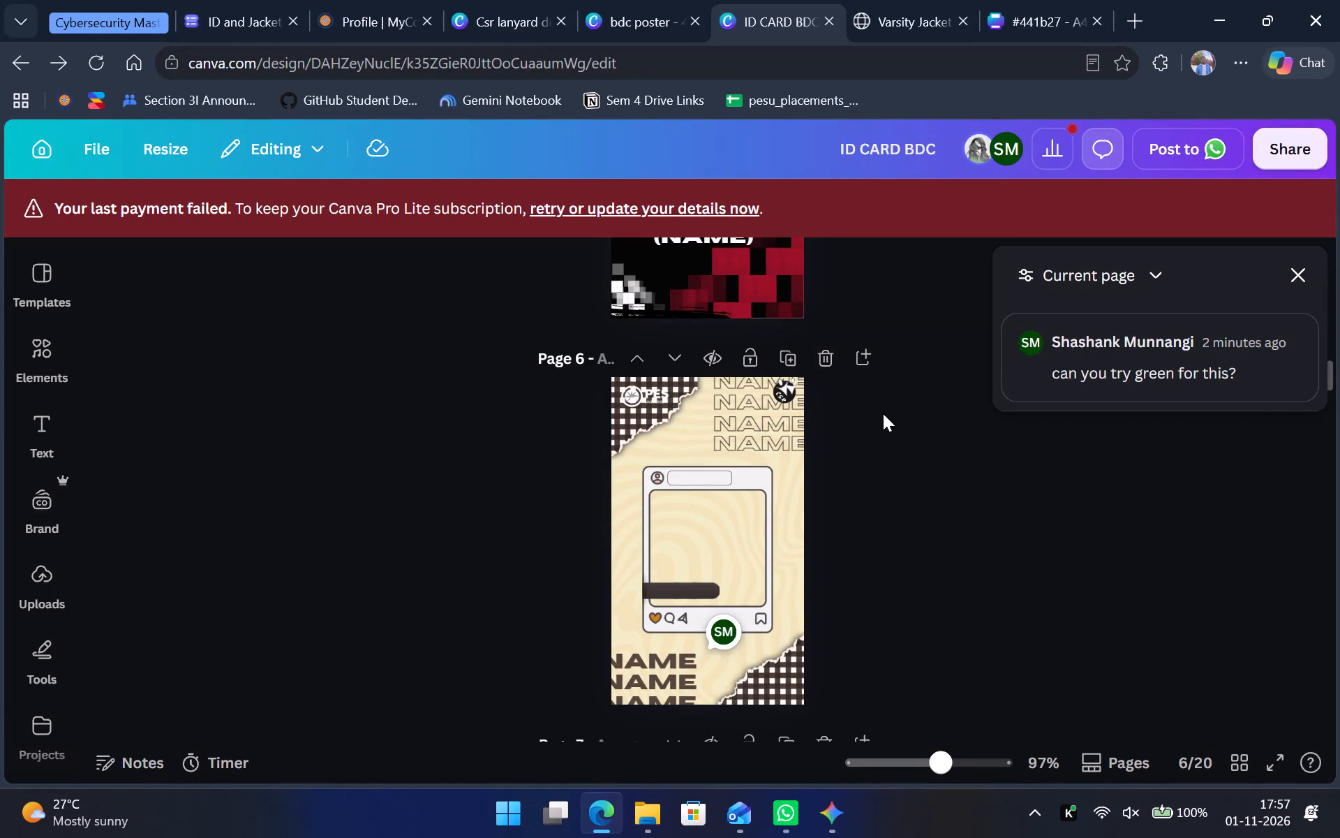
Delete the PES logo from the checkered corner of the beige ID card design on page 6.
click(628, 399)
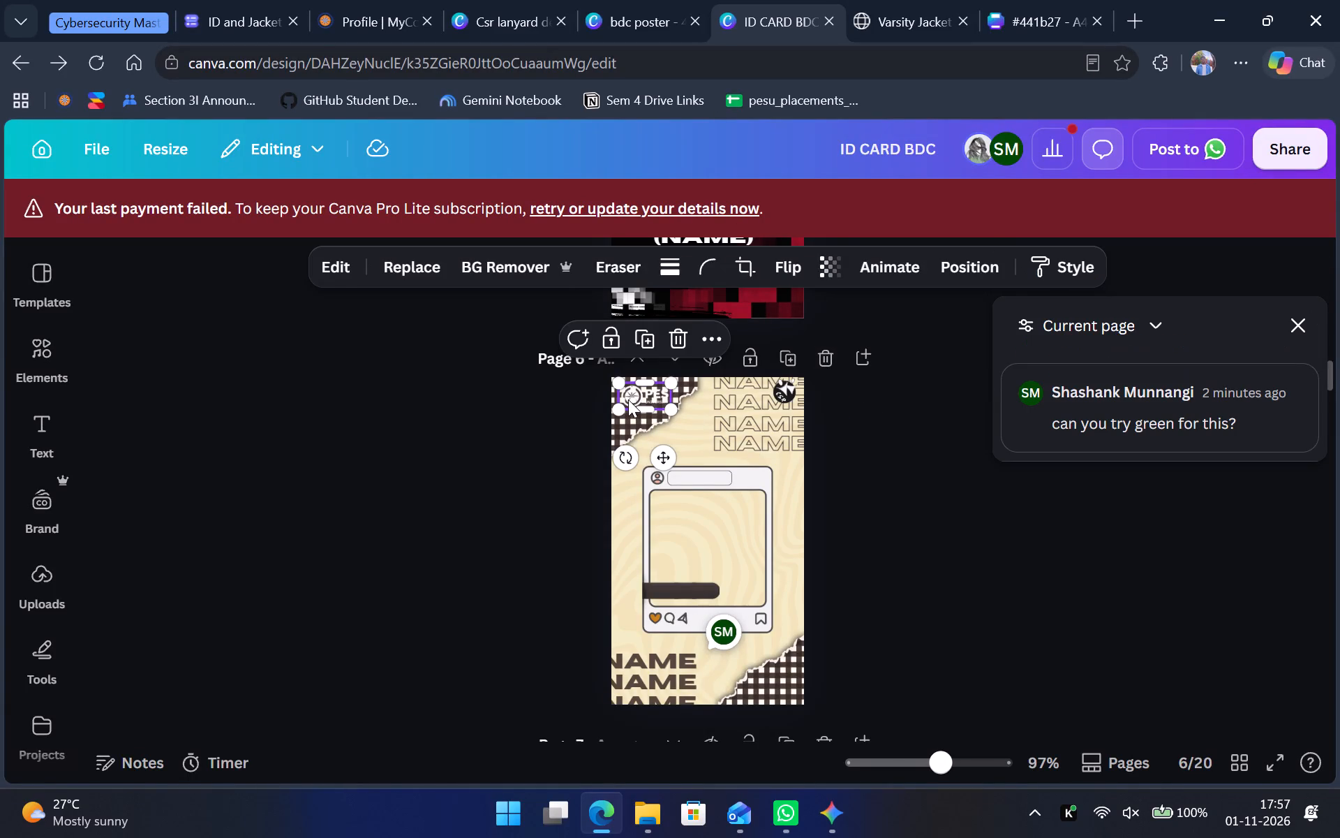
key(Delete)
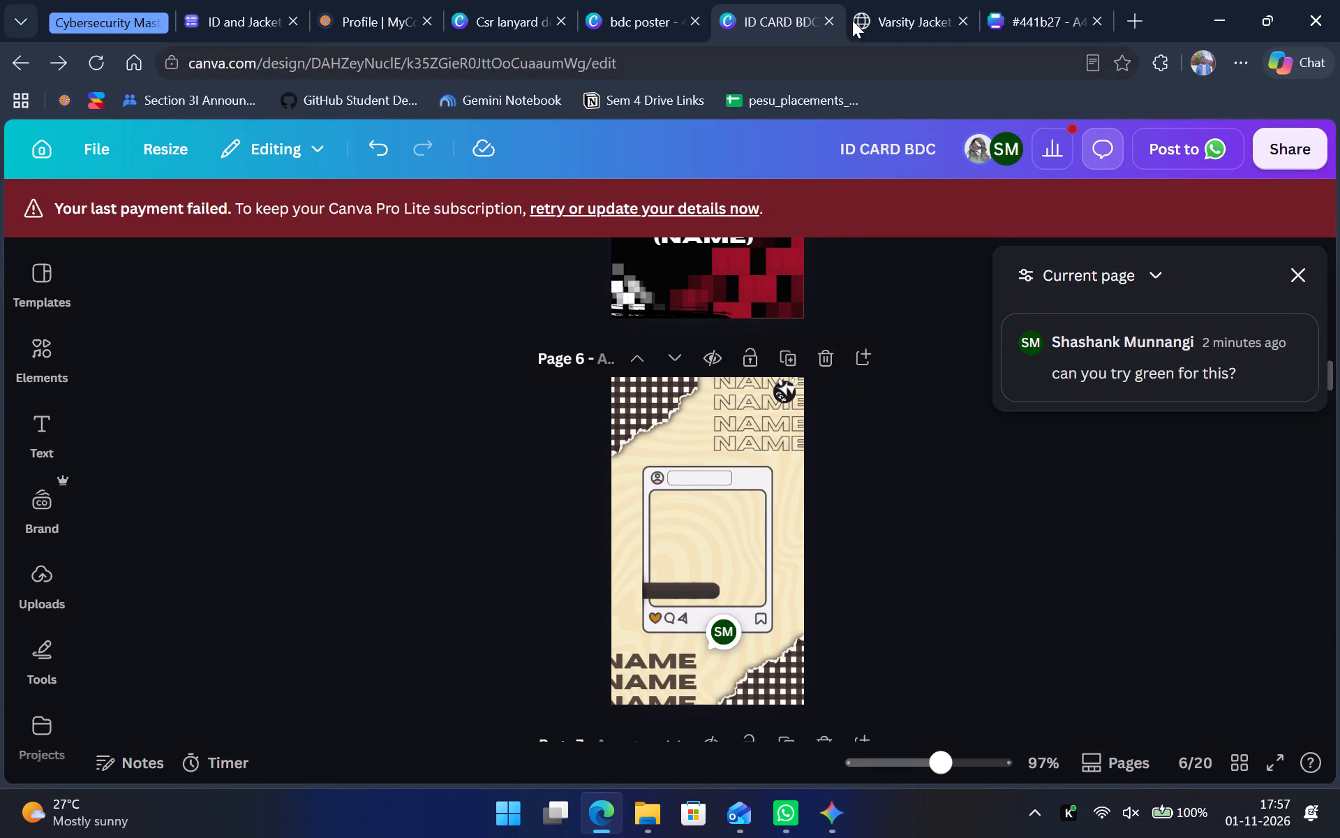
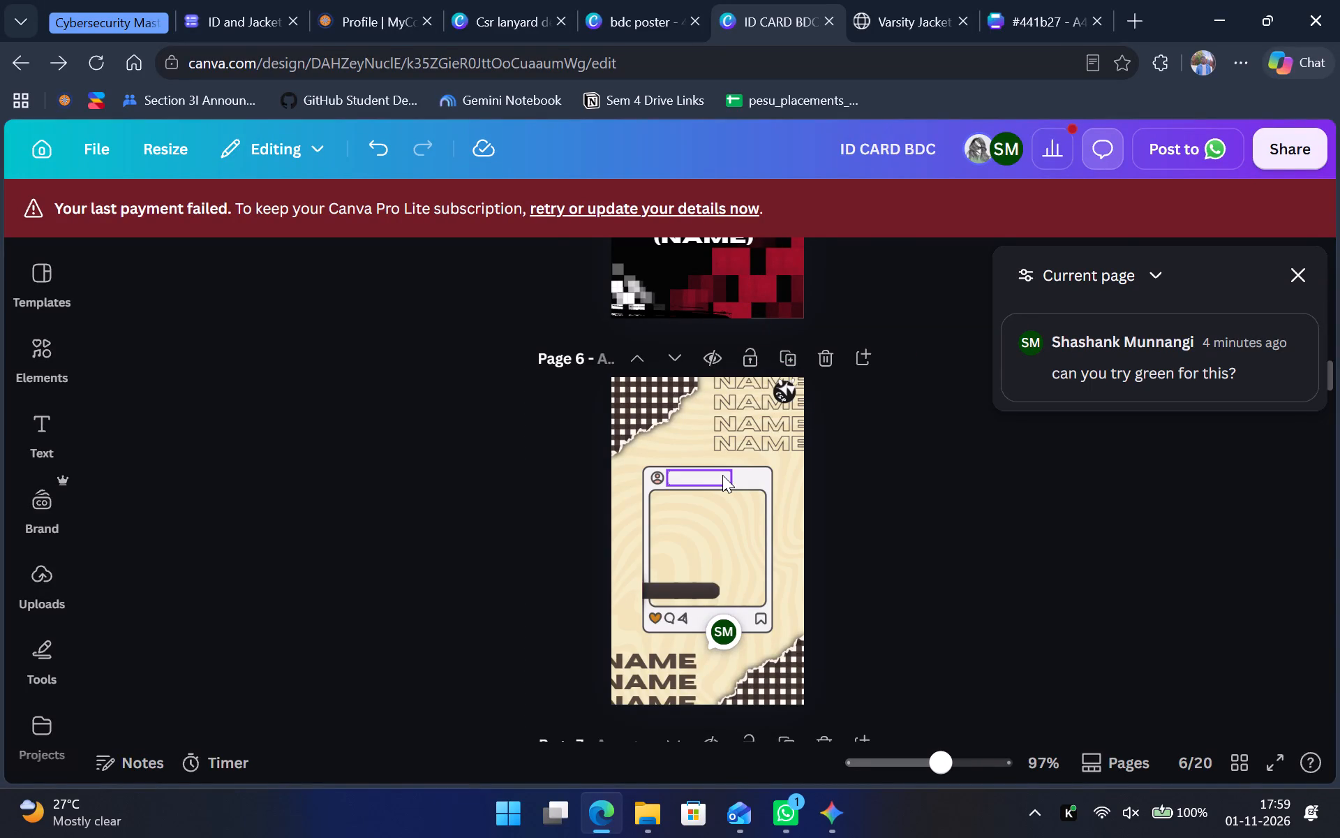
Select the round black logo over the outlined NAME text in the top corner of the beige ID card on page 6.
click(785, 399)
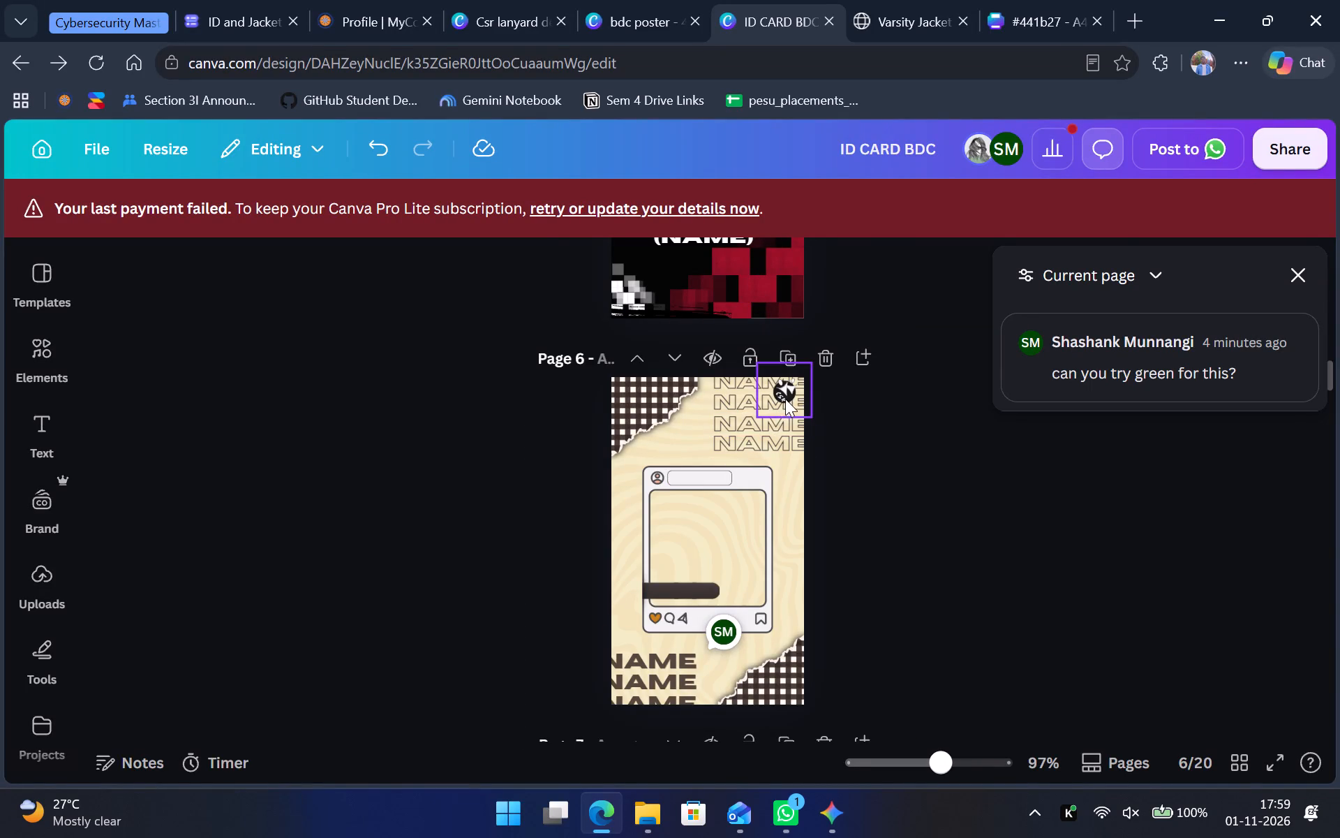
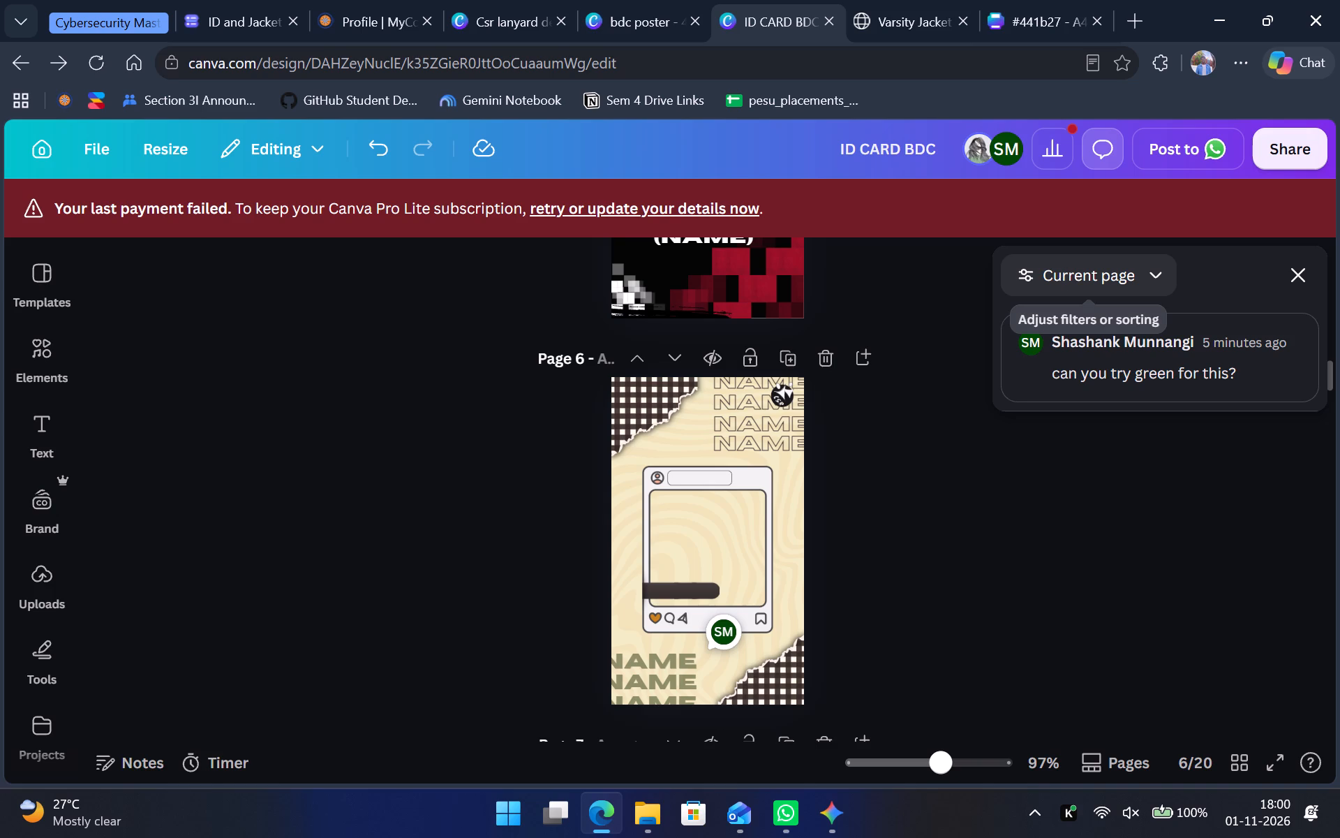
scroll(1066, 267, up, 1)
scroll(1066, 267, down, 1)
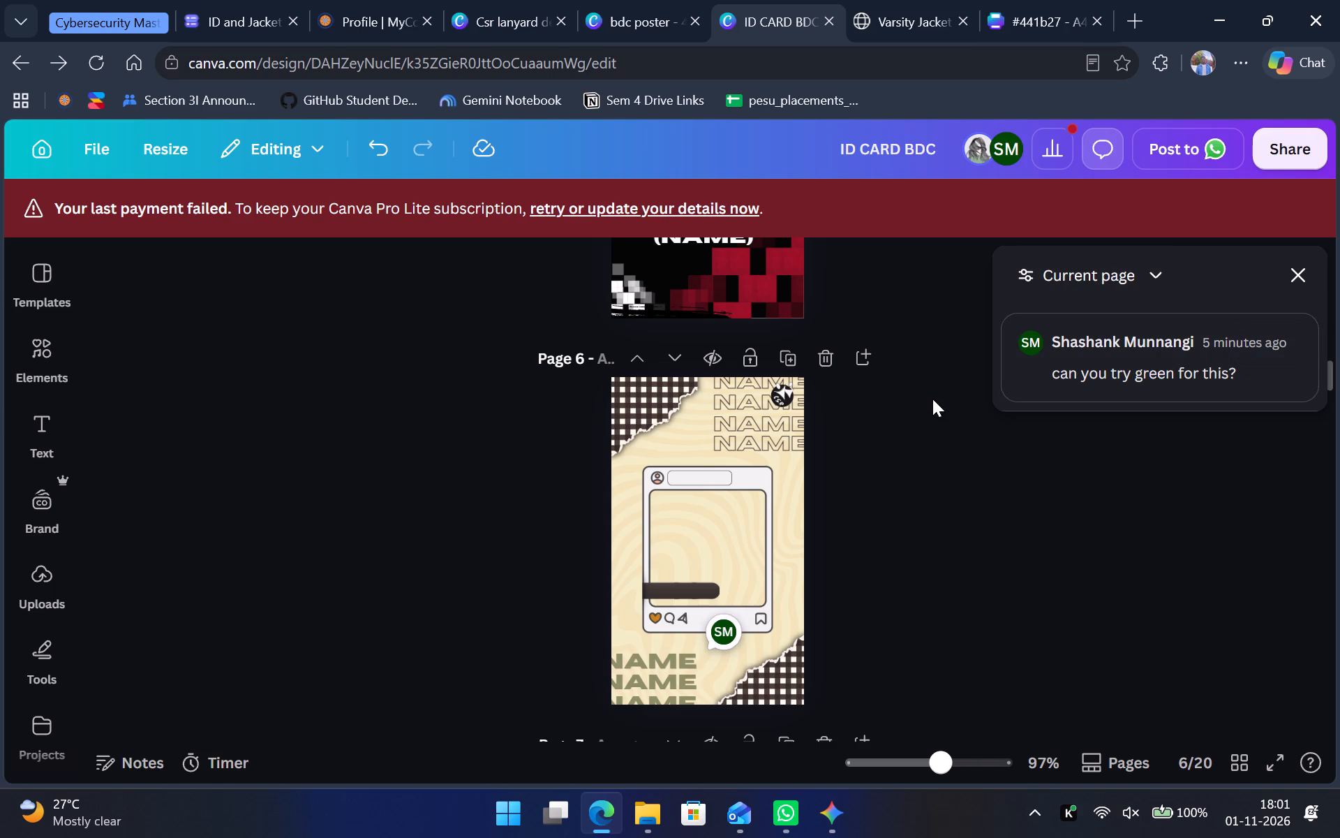
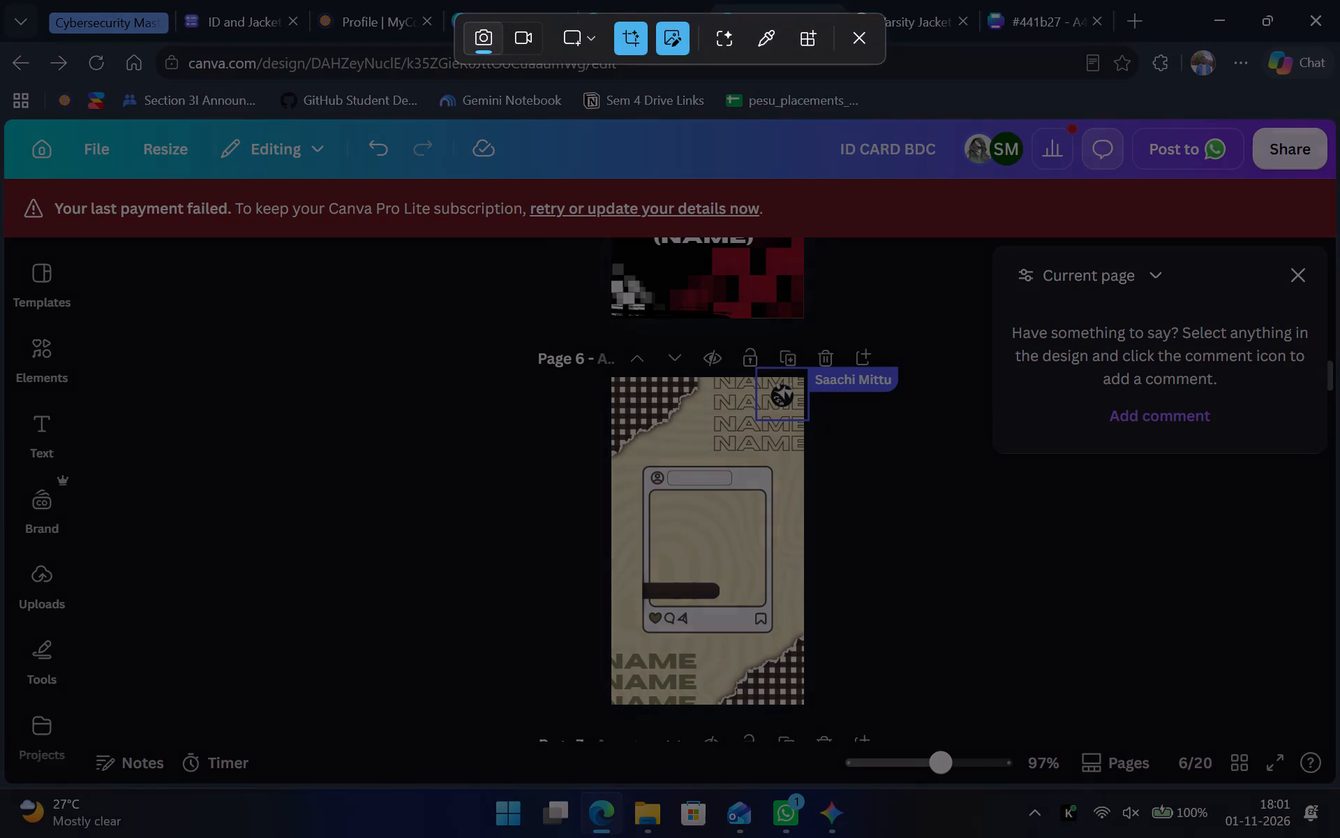
Frame the whole beige name-and-photo-frame ID card design on page 6 as the screenshot capture area.
drag(597, 365, 844, 737)
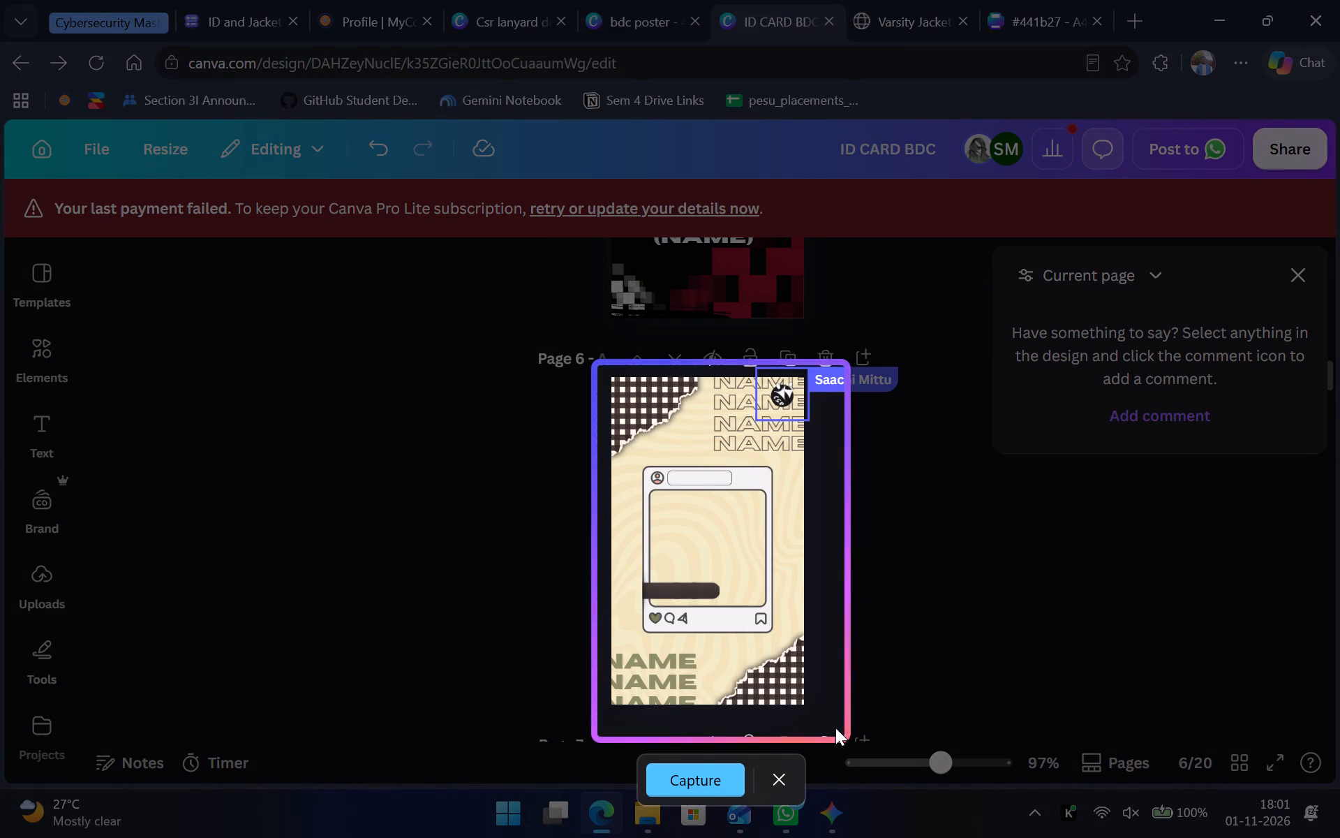
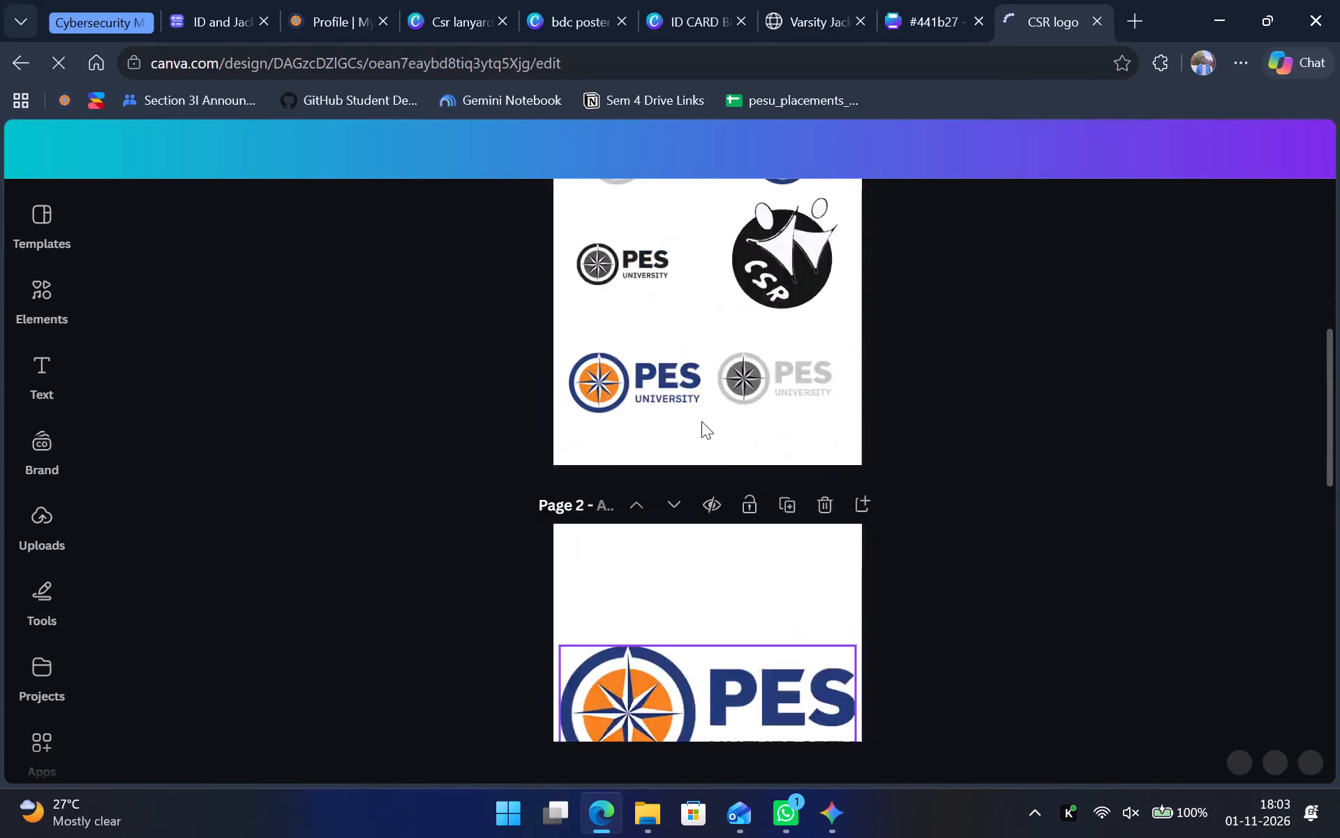
Look through the pages of the CSR logo design to review the available logo versions.
scroll(701, 421, down, 5)
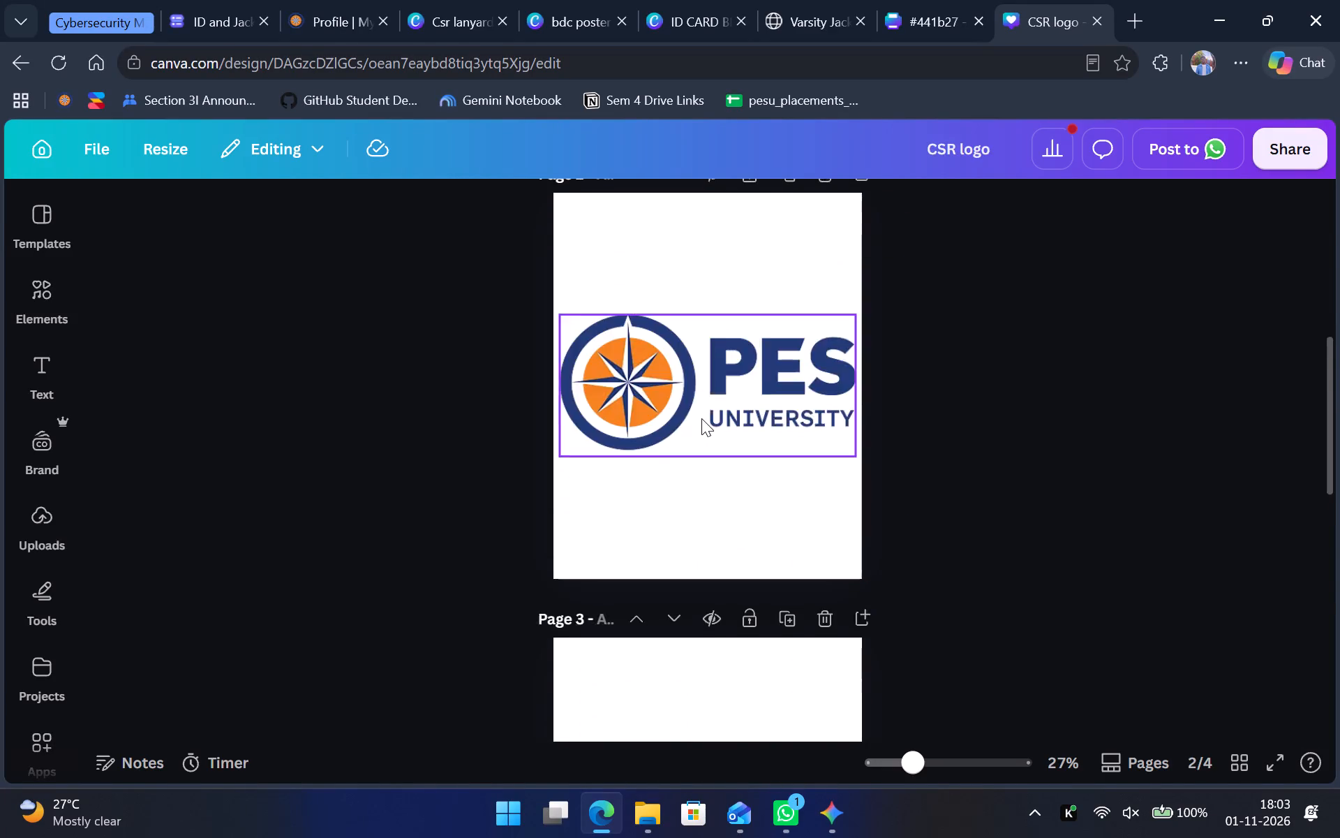
scroll(701, 418, down, 3)
scroll(699, 420, up, 9)
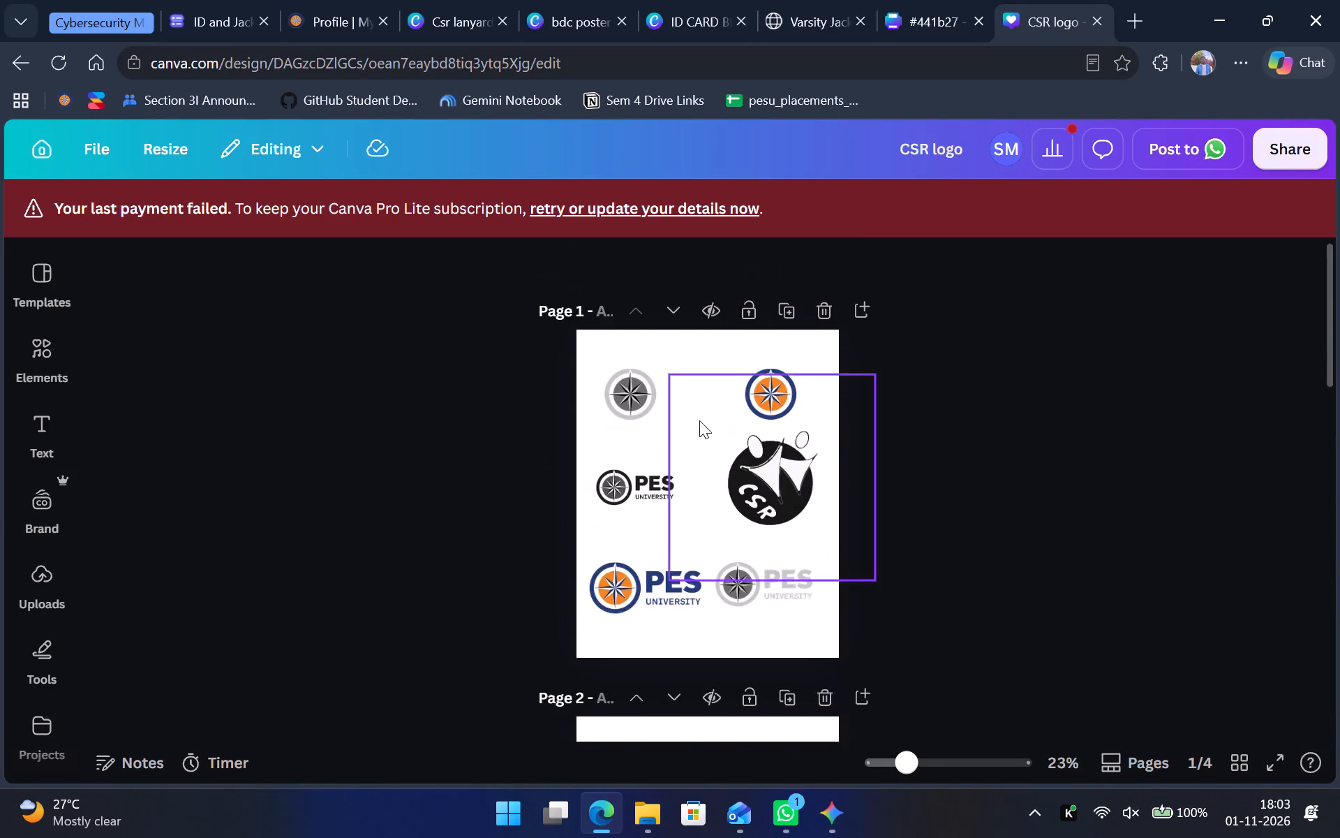
scroll(699, 420, down, 14)
scroll(881, 469, up, 3)
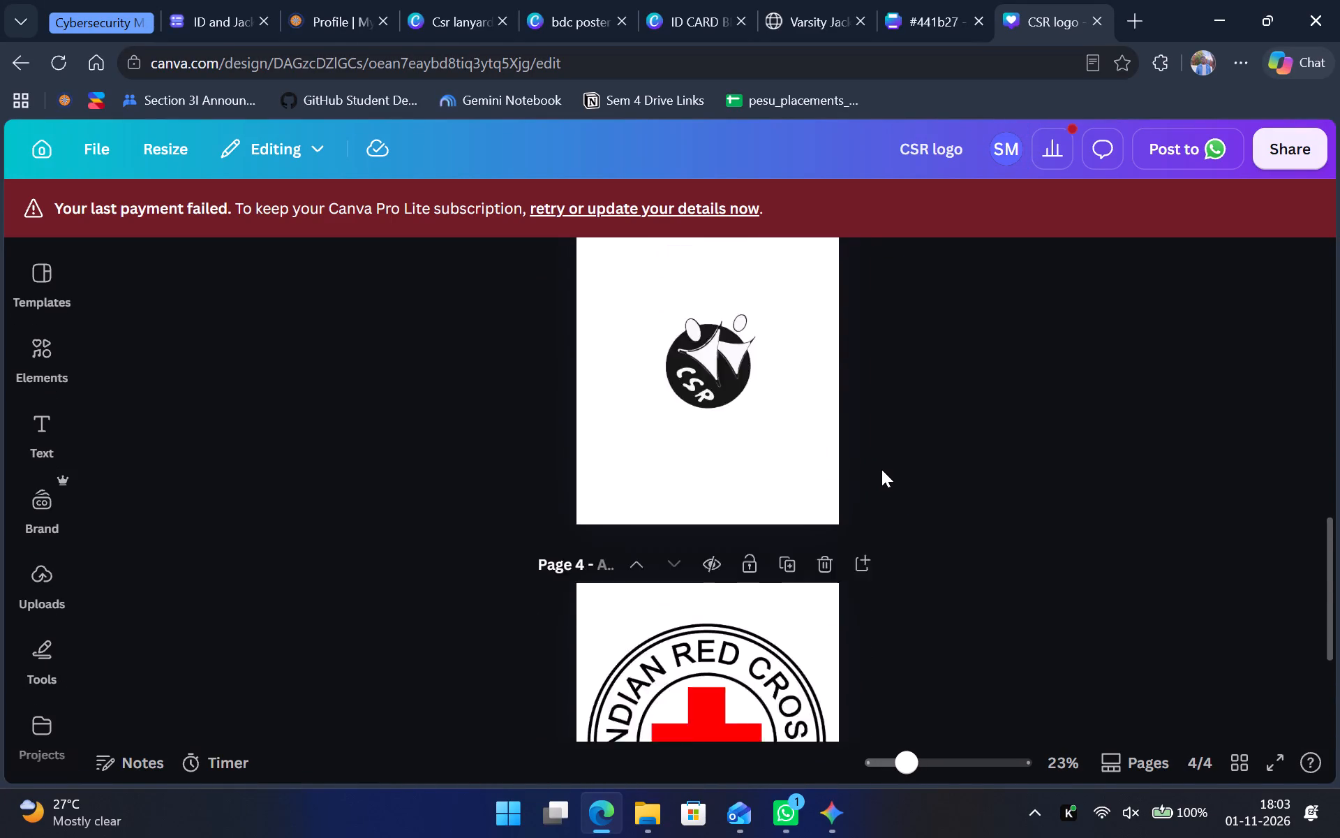
scroll(881, 469, up, 5)
scroll(877, 469, down, 10)
scroll(873, 473, up, 3)
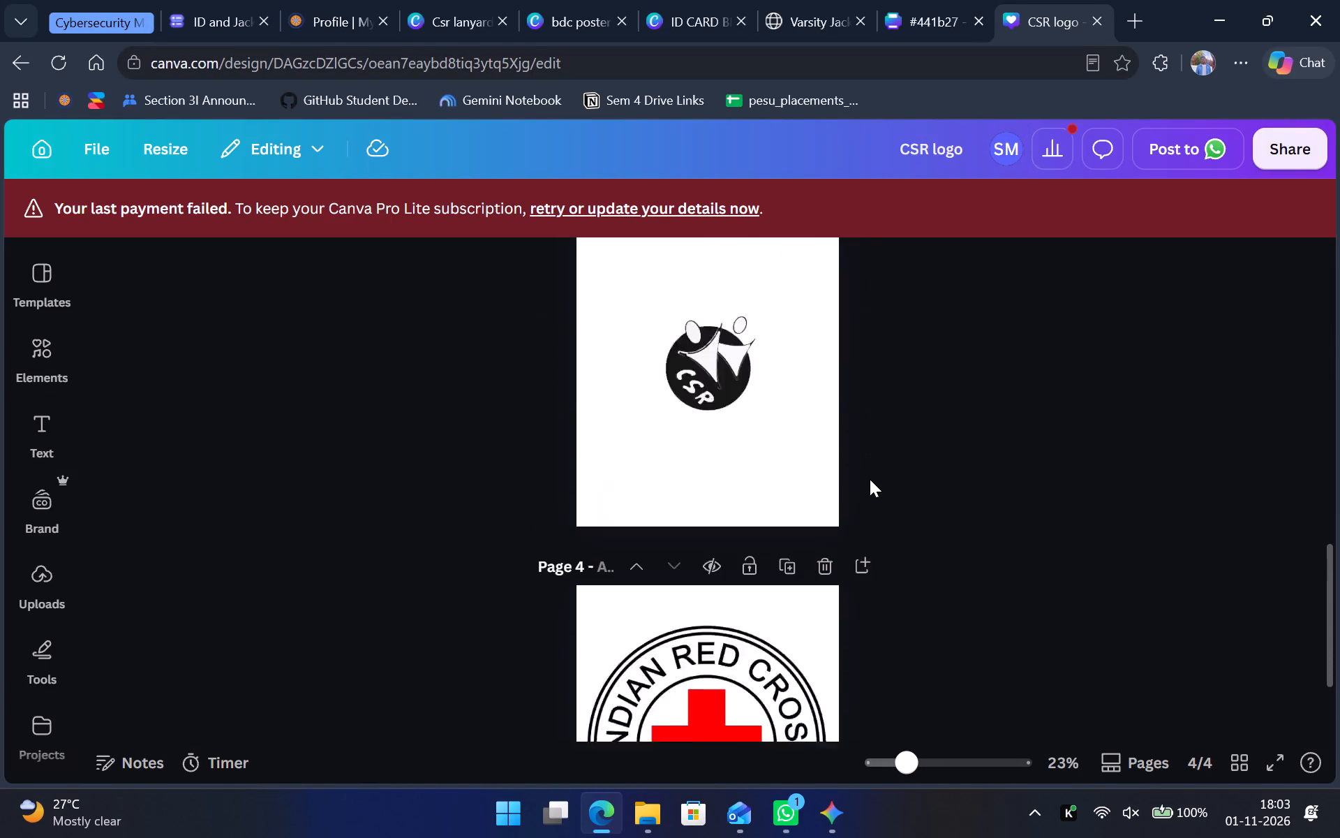
Copy the blue and orange PES University logo with its wordmark from page 1 of the CSR logo design.
scroll(870, 479, up, 6)
scroll(795, 428, up, 2)
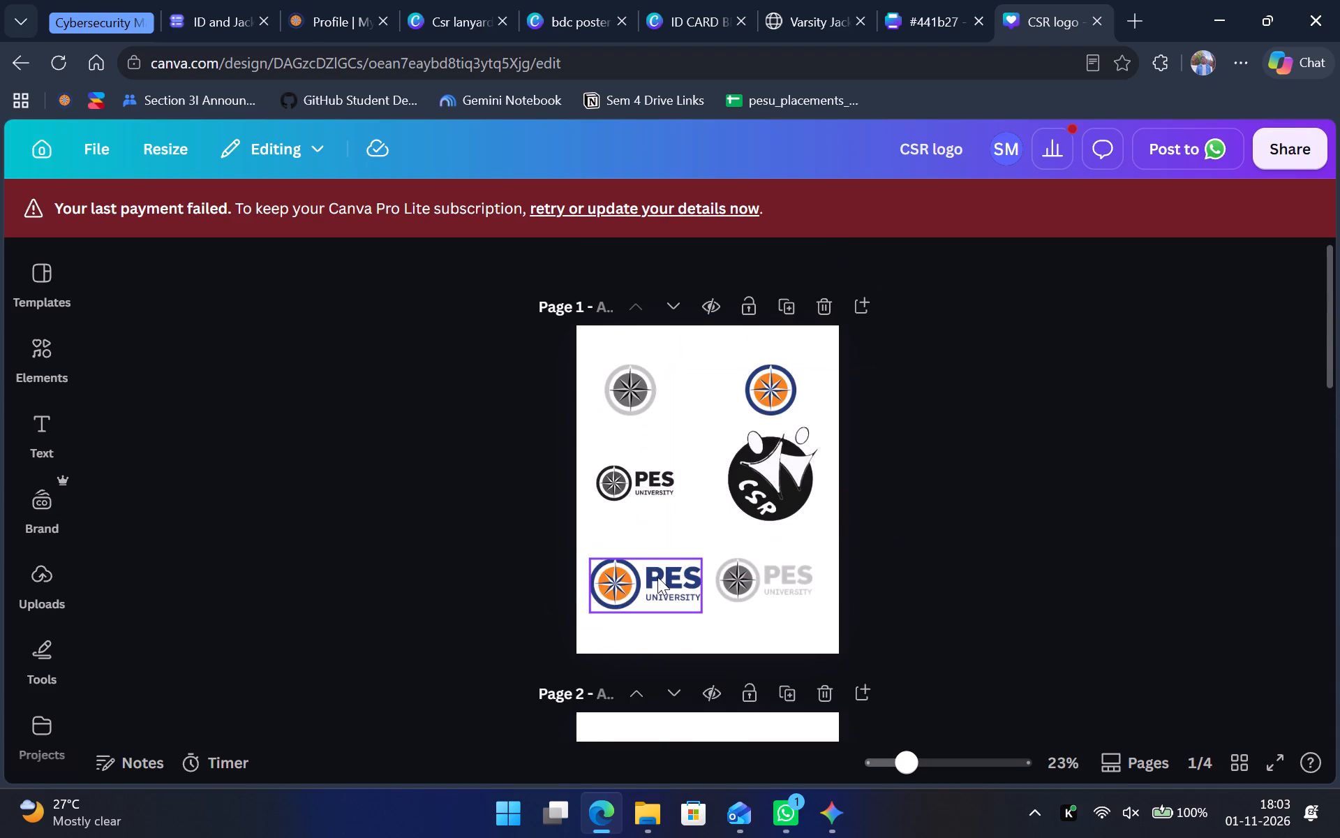
click(657, 578)
key(ctrl+c)
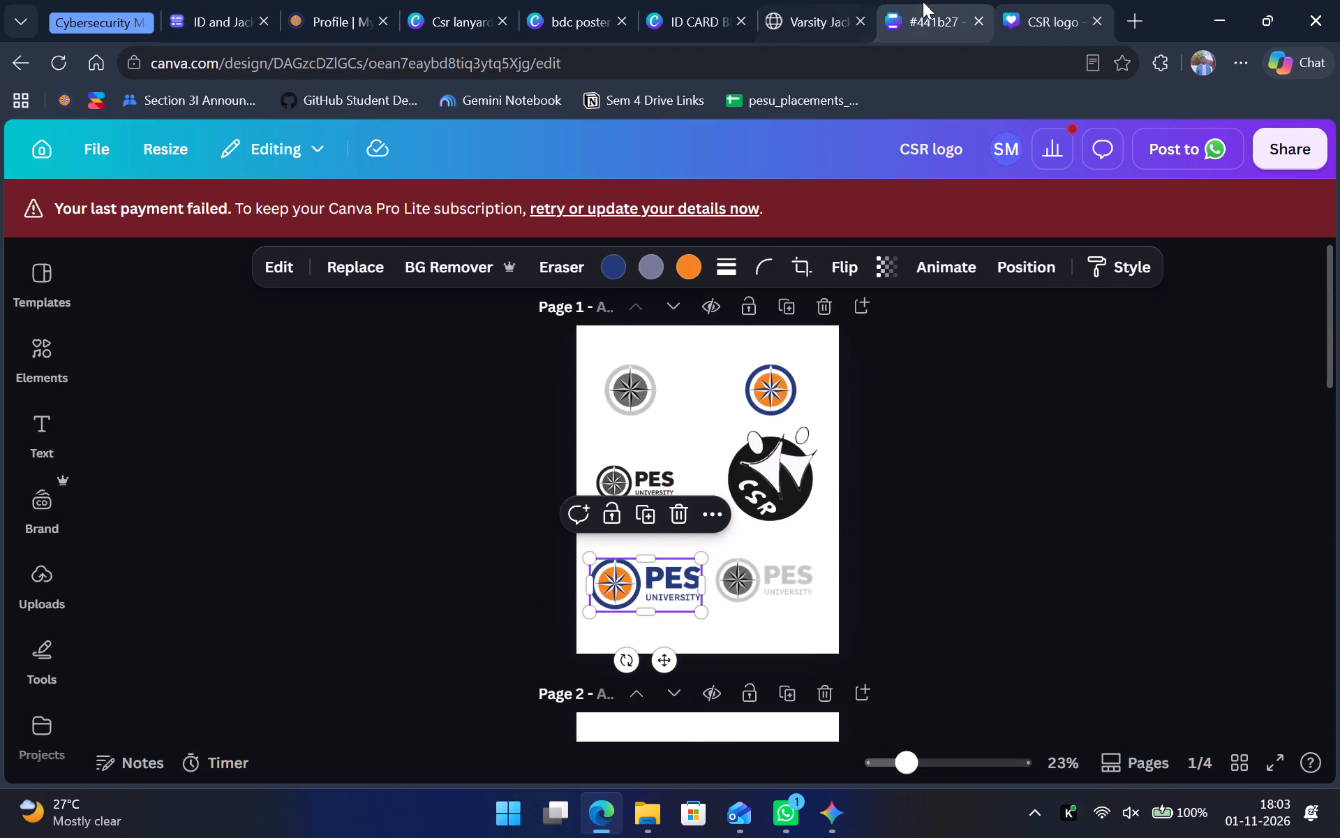
Replace the white PES logo beside the photo frame on page 6 of the ID CARD BDC design with the copied blue-and-orange PES University logo.
click(923, 1)
click(579, 0)
click(666, 0)
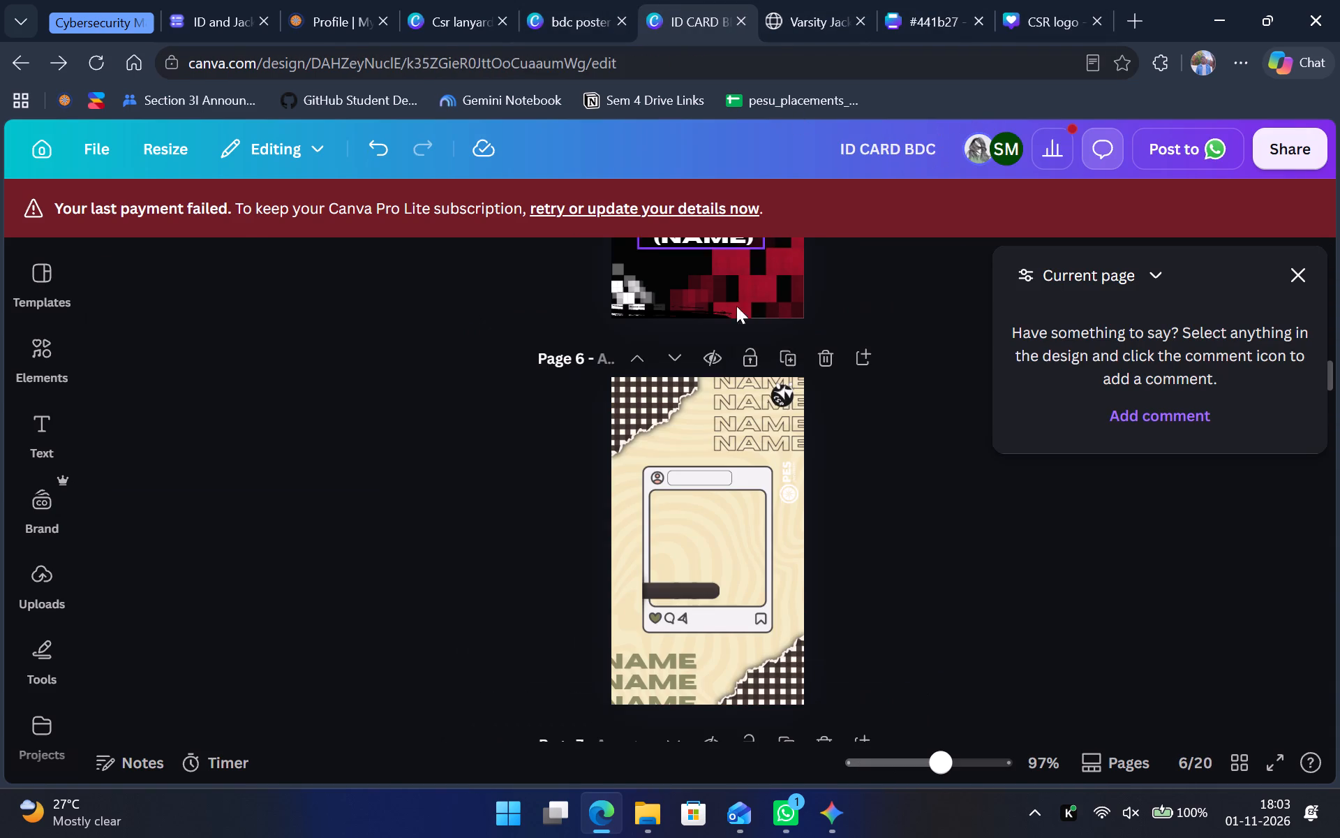
click(792, 469)
key(BackSpace)
key(ctrl+v)
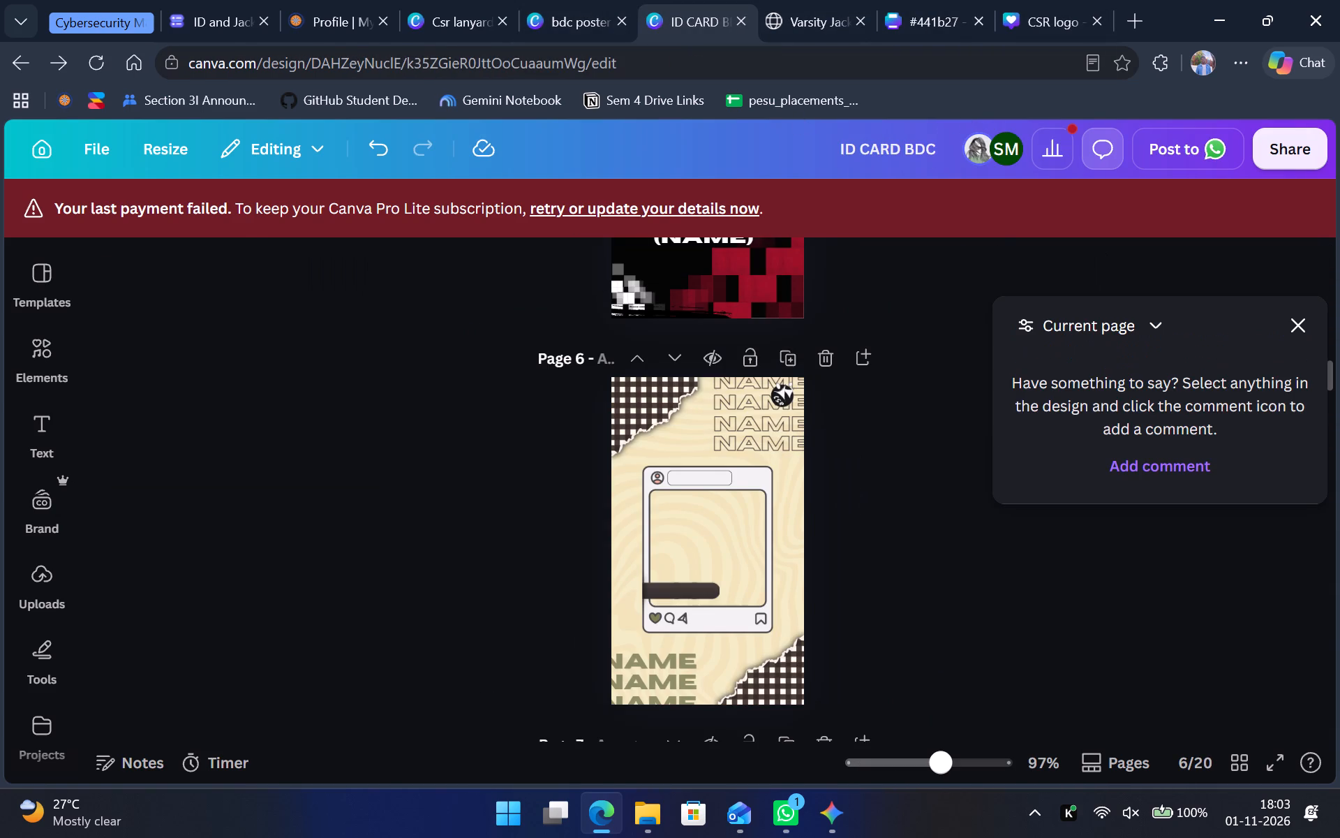
Shrink the pasted PES University logo to a small size and rotate it a quarter turn clockwise beside the photo frame.
drag(611, 470, 627, 463)
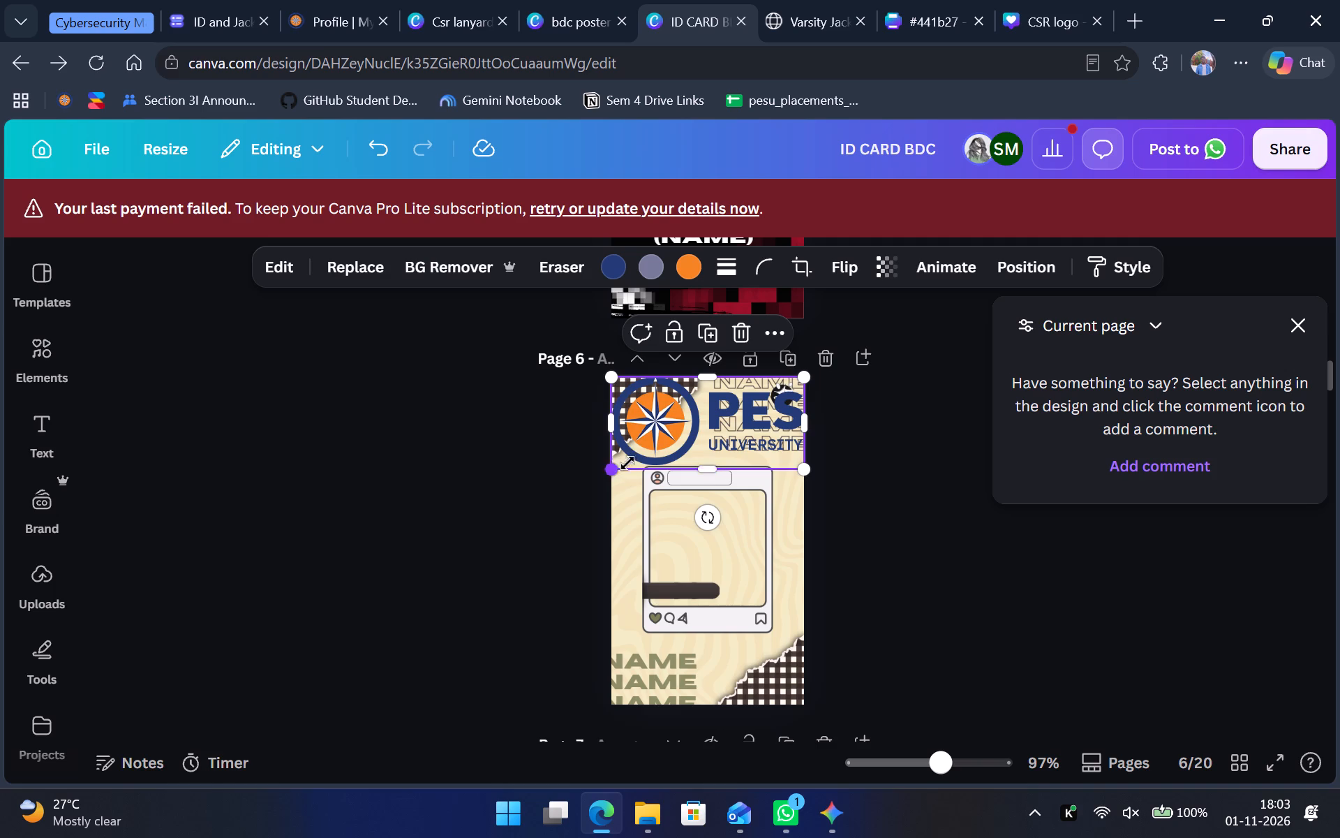
drag(627, 463, 751, 418)
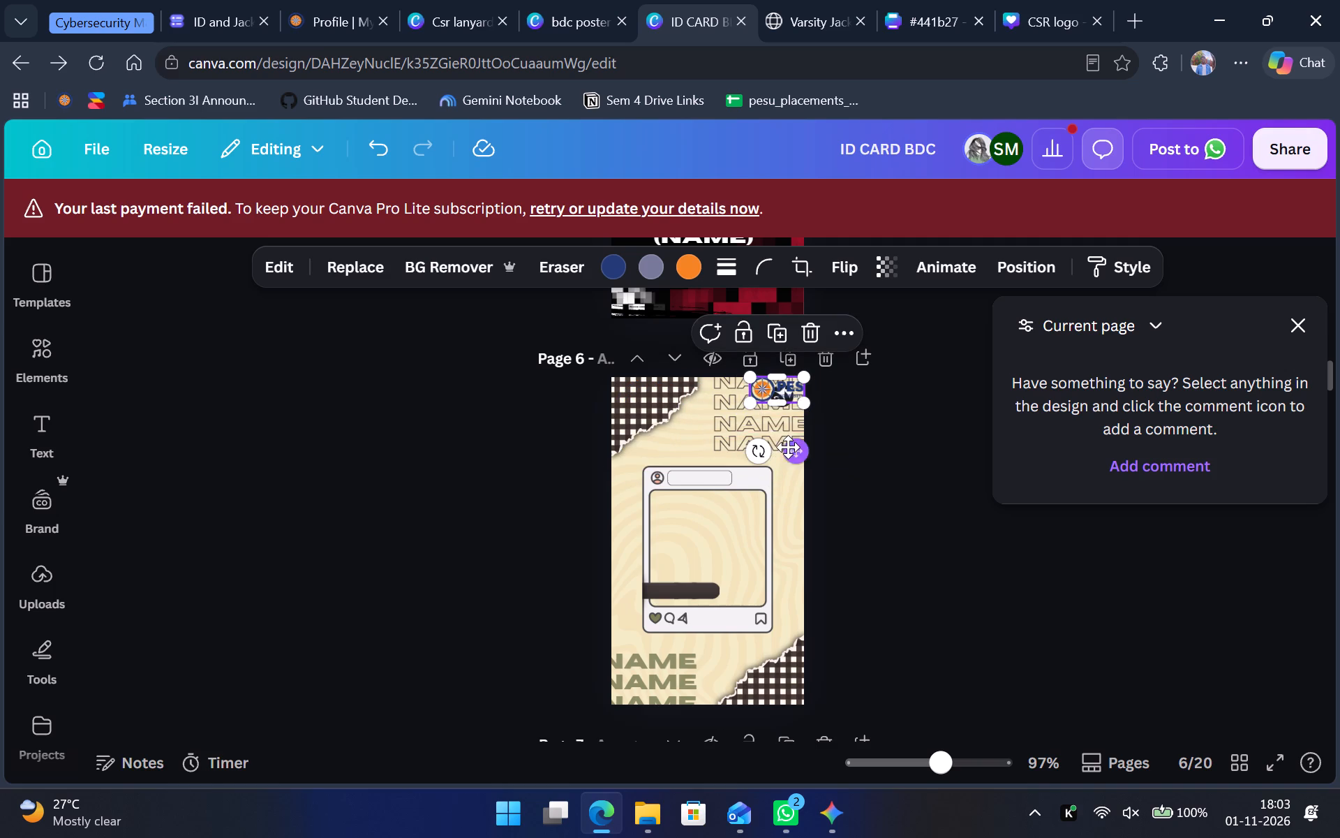
drag(788, 447, 784, 537)
drag(752, 540, 740, 536)
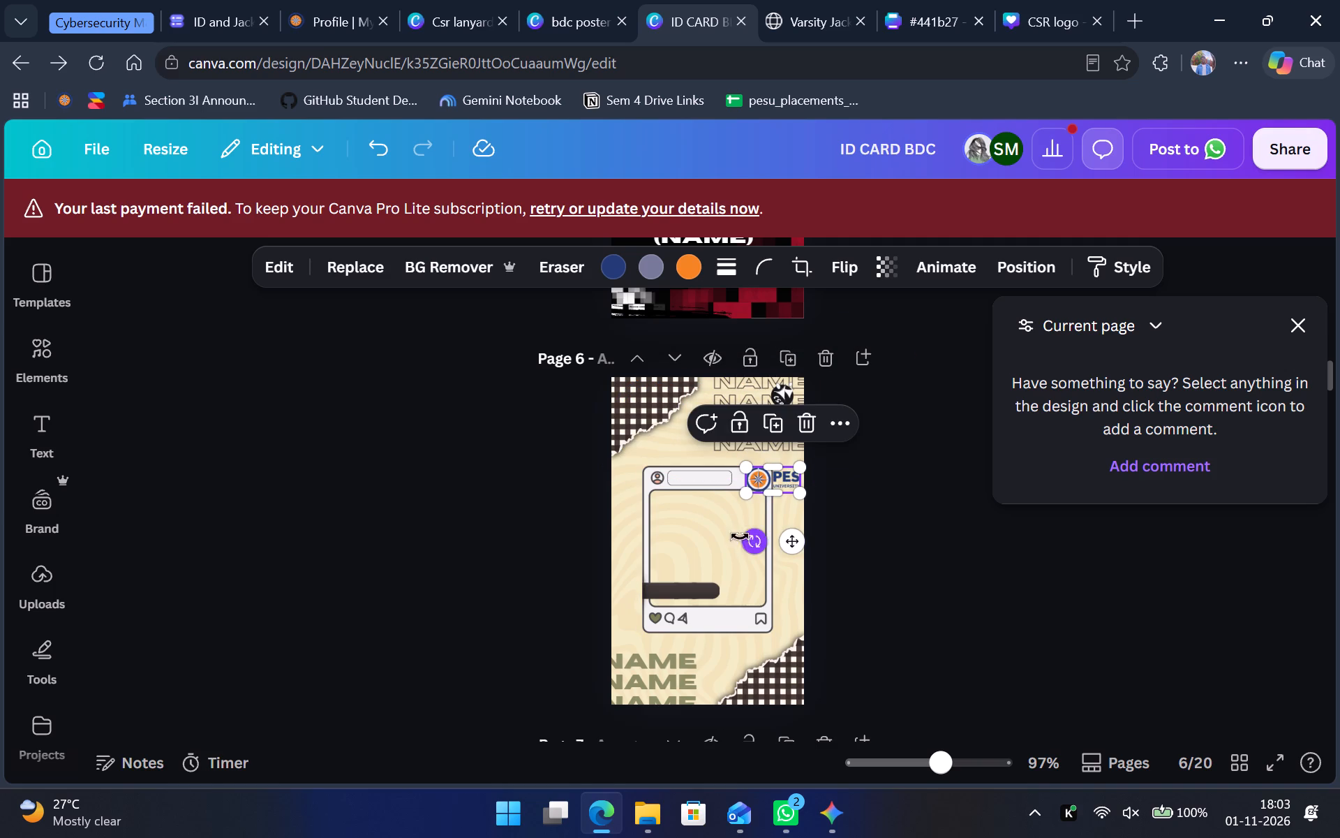
drag(740, 536, 727, 480)
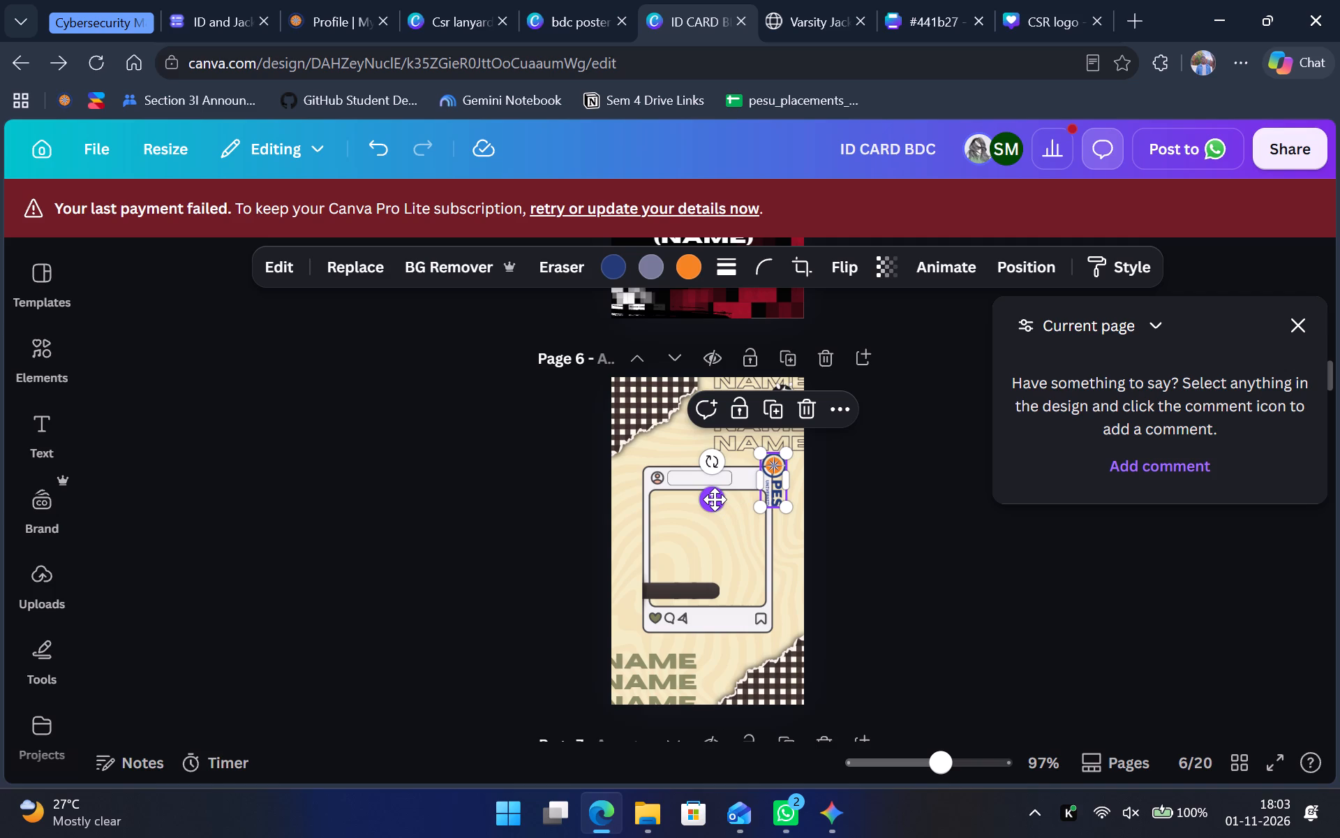
Position the vertical PES University logo in the gap between the photo frame's upper part and the card's right edge, below the outlined NAME text.
drag(715, 499, 730, 509)
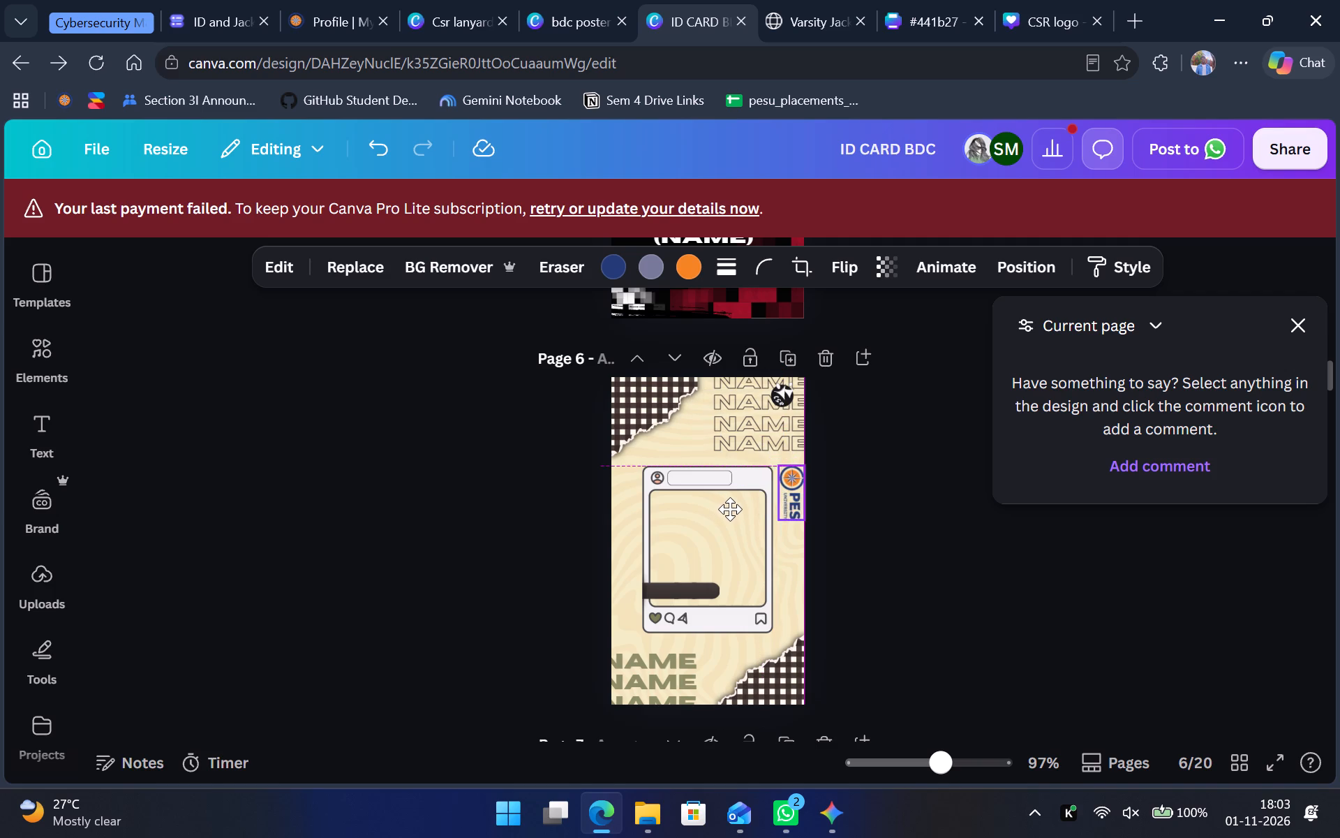
drag(730, 509, 734, 505)
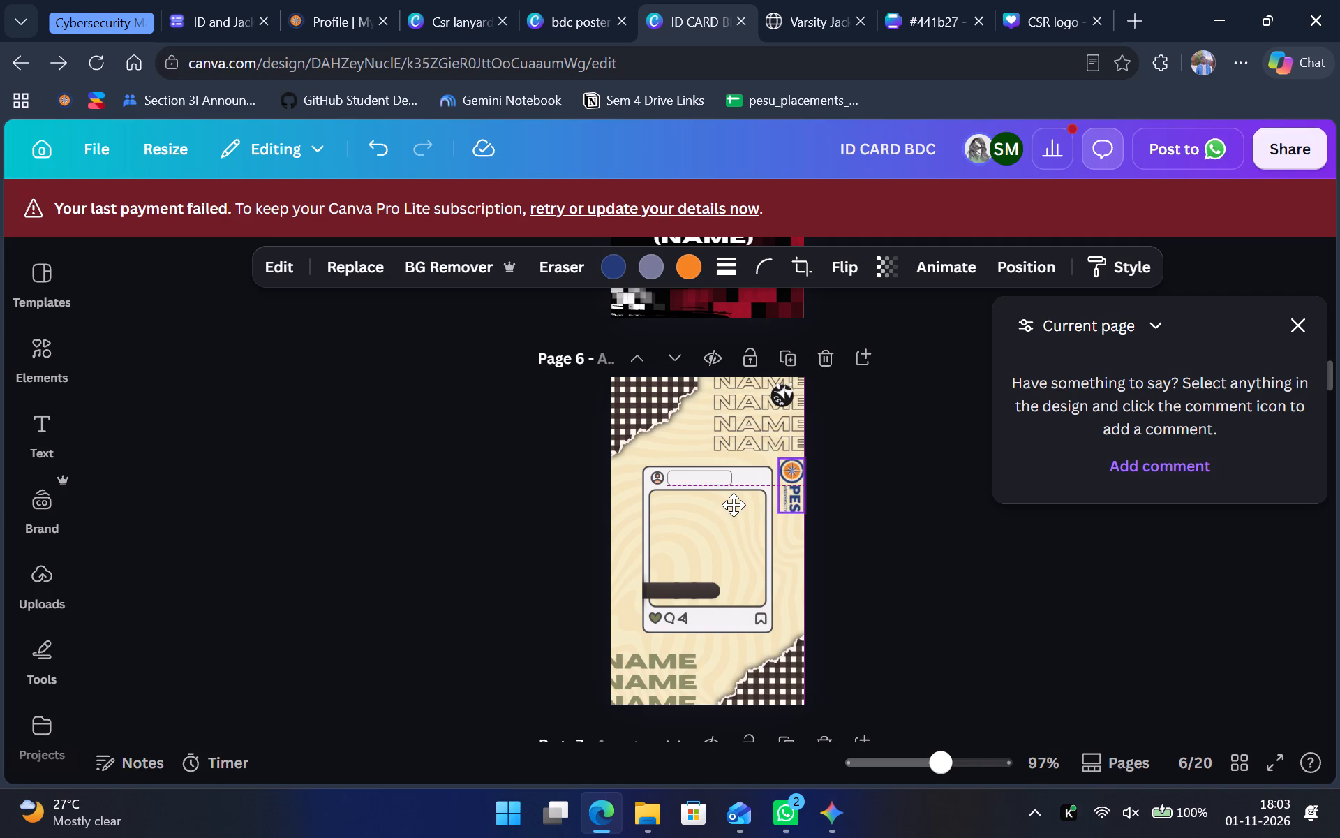
drag(734, 505, 732, 504)
drag(732, 504, 731, 504)
click(895, 501)
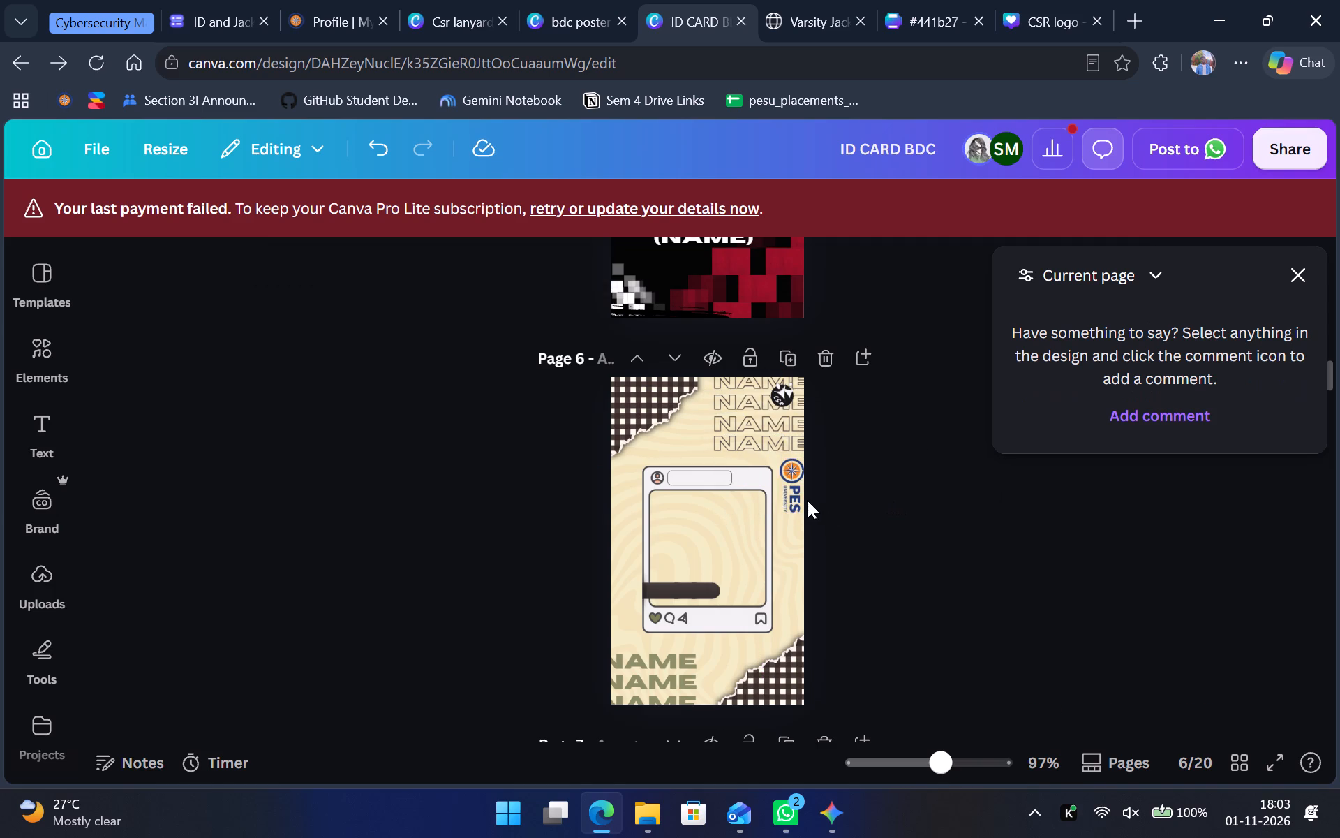
click(793, 495)
key(Left)
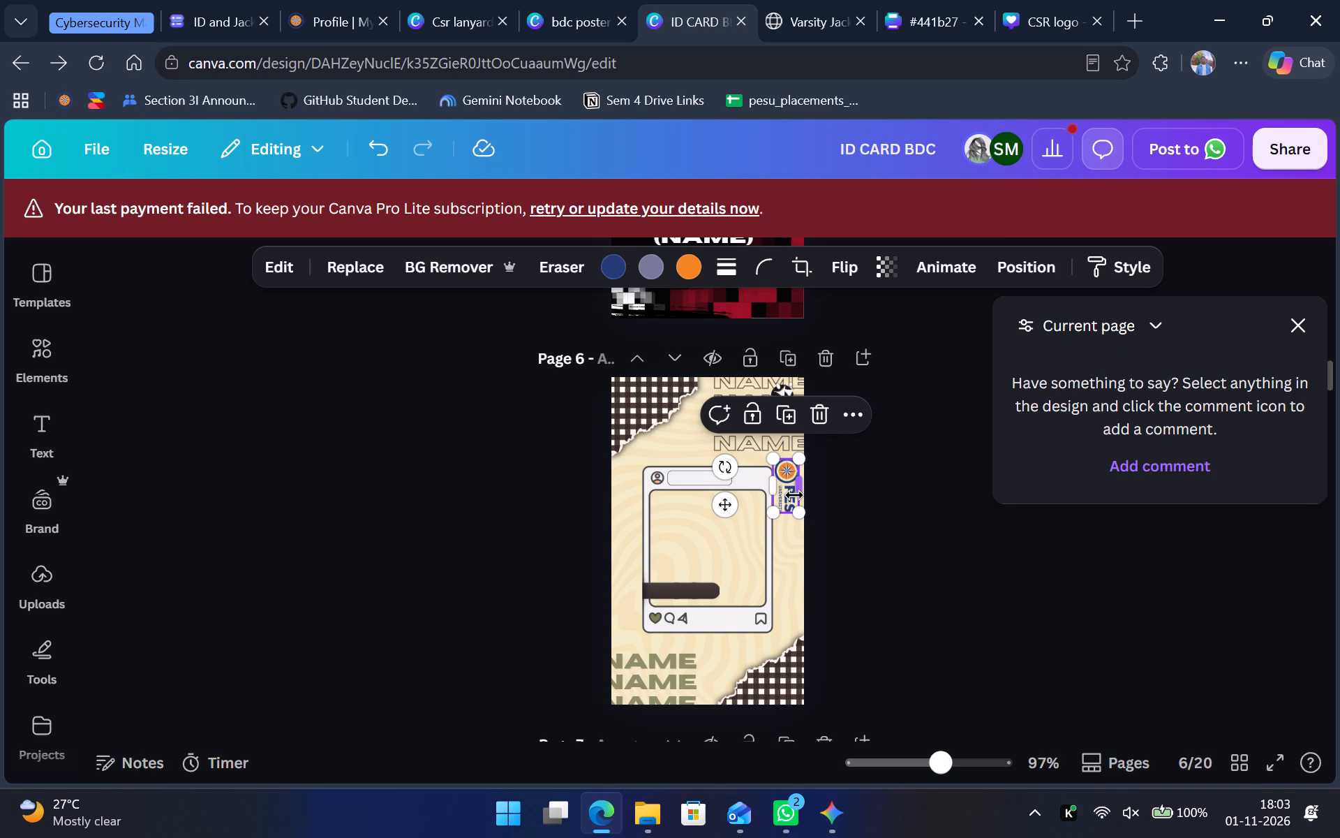
click(786, 489)
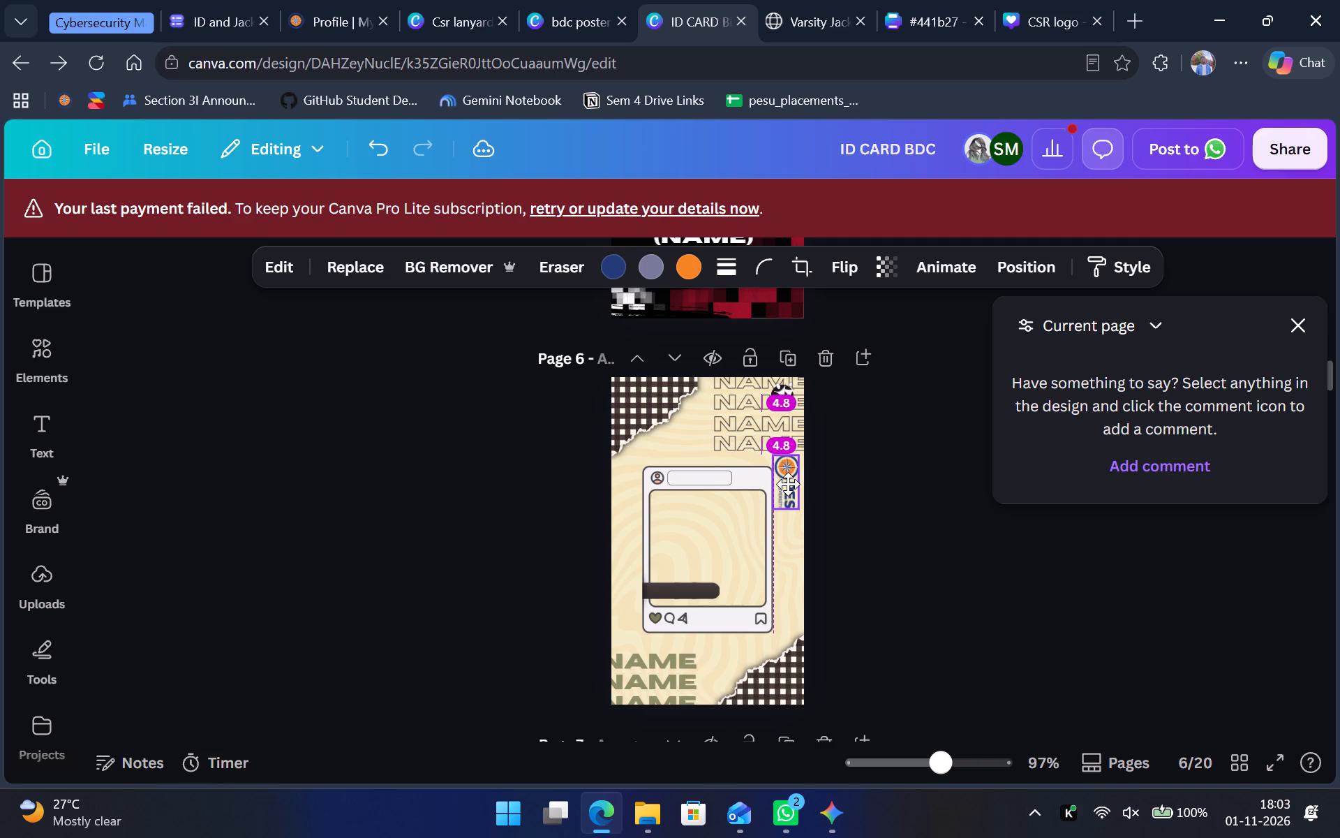
Shrink the vertical PES University logo on page 6 to about 12 by 6 and nudge it closer to the card's right edge.
click(833, 504)
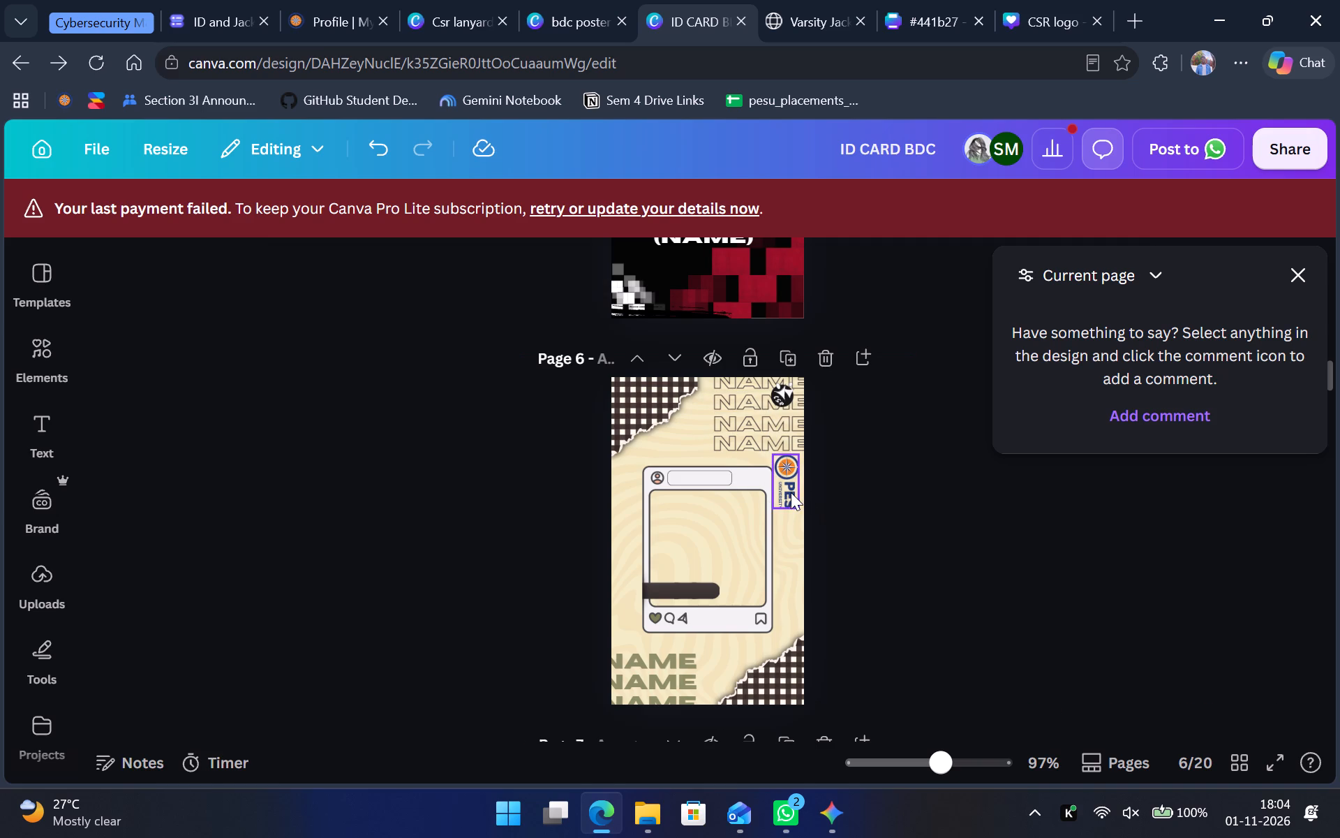
click(791, 492)
drag(775, 503, 784, 497)
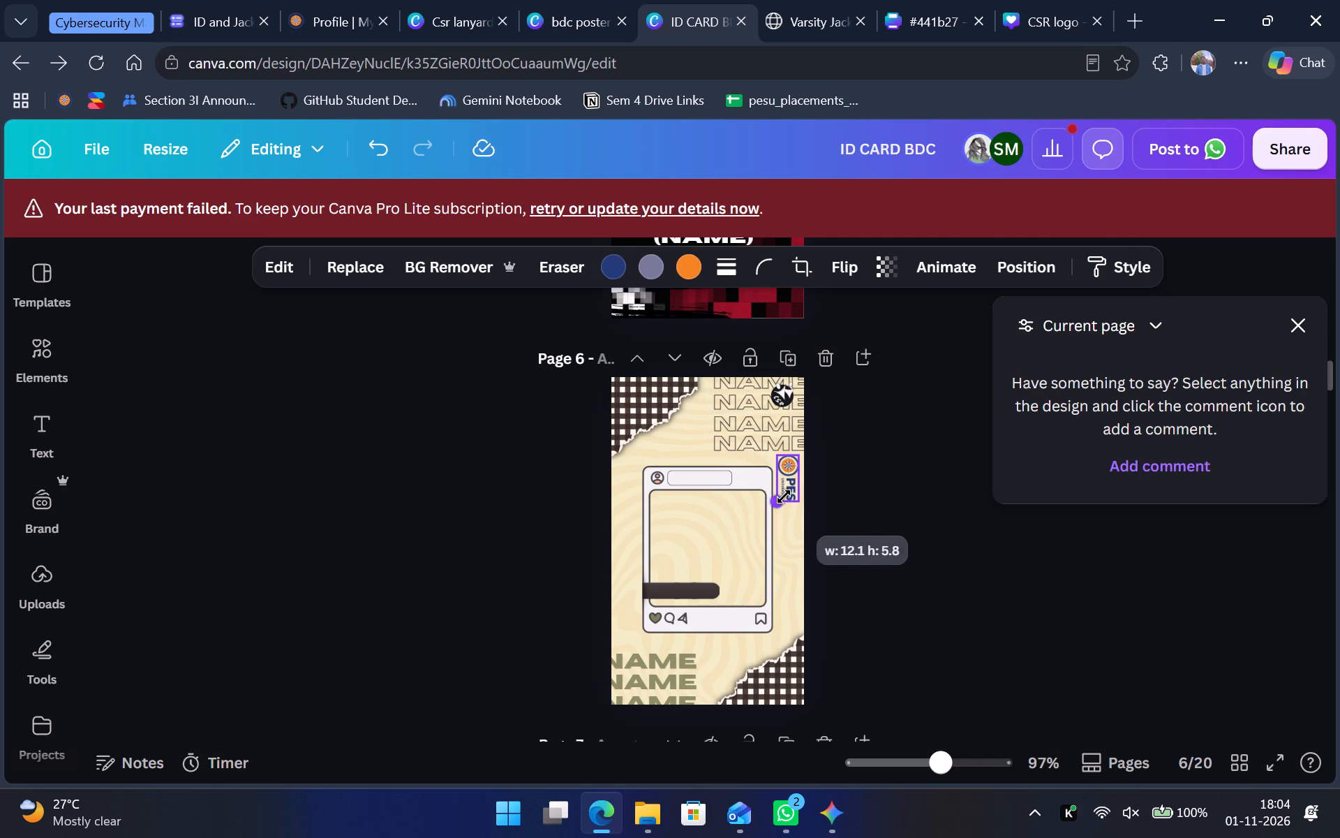
drag(784, 497, 785, 496)
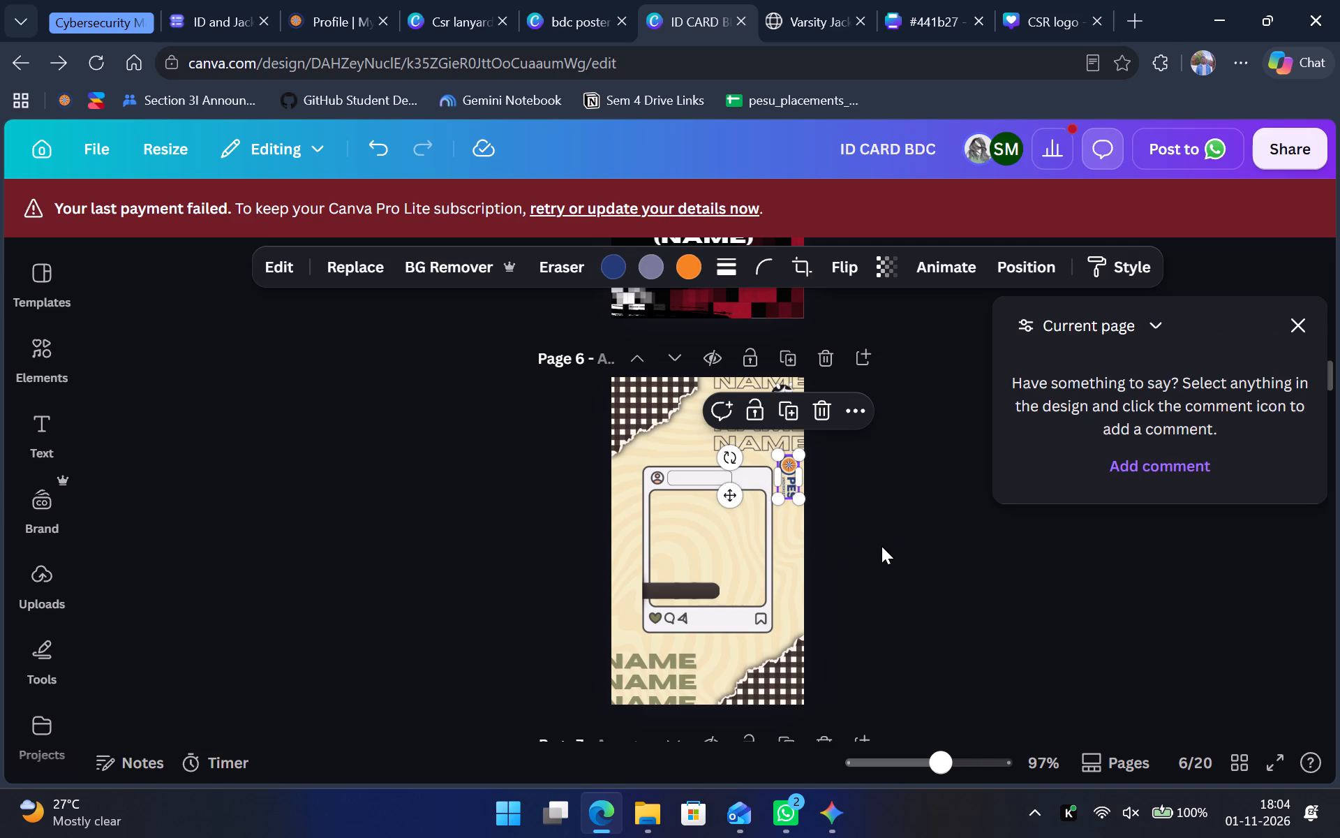
key(Right)
click(932, 557)
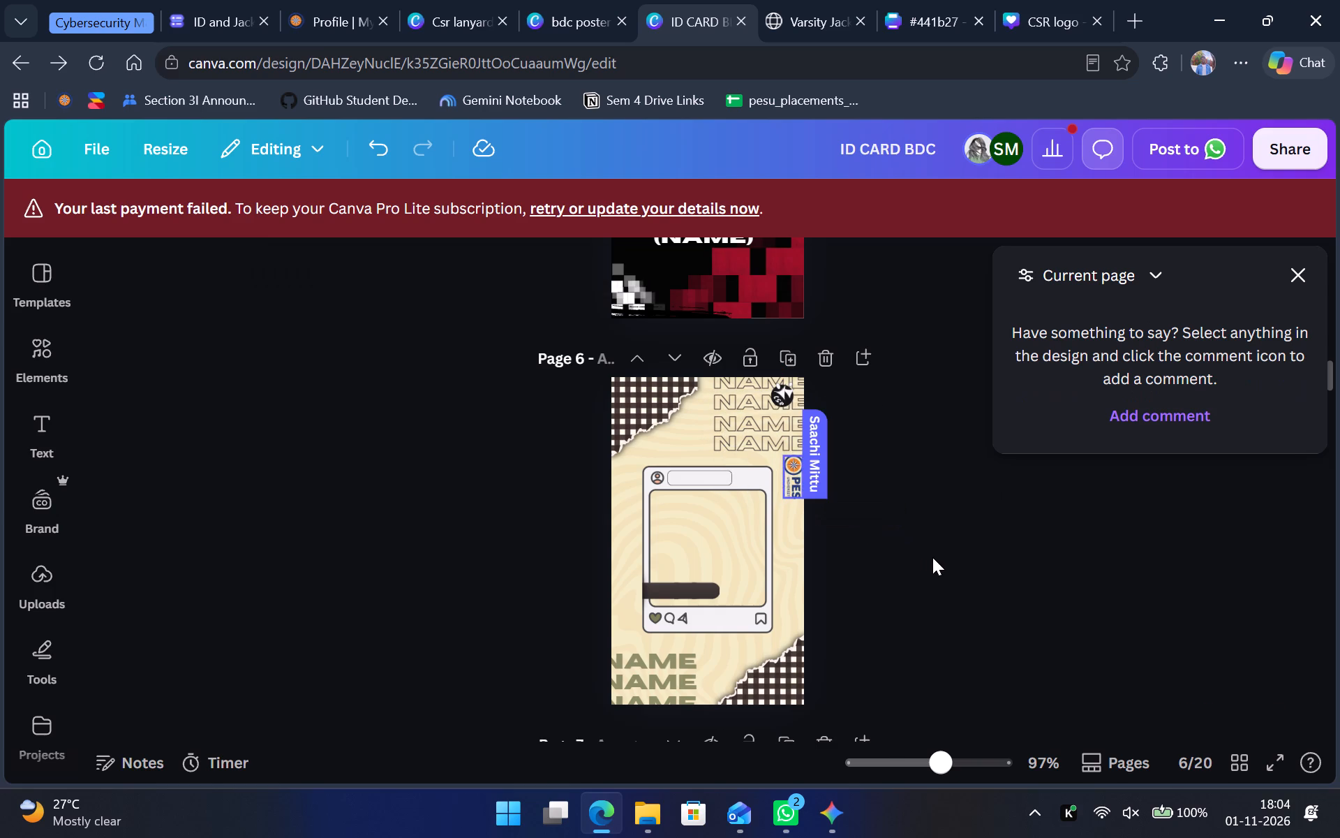
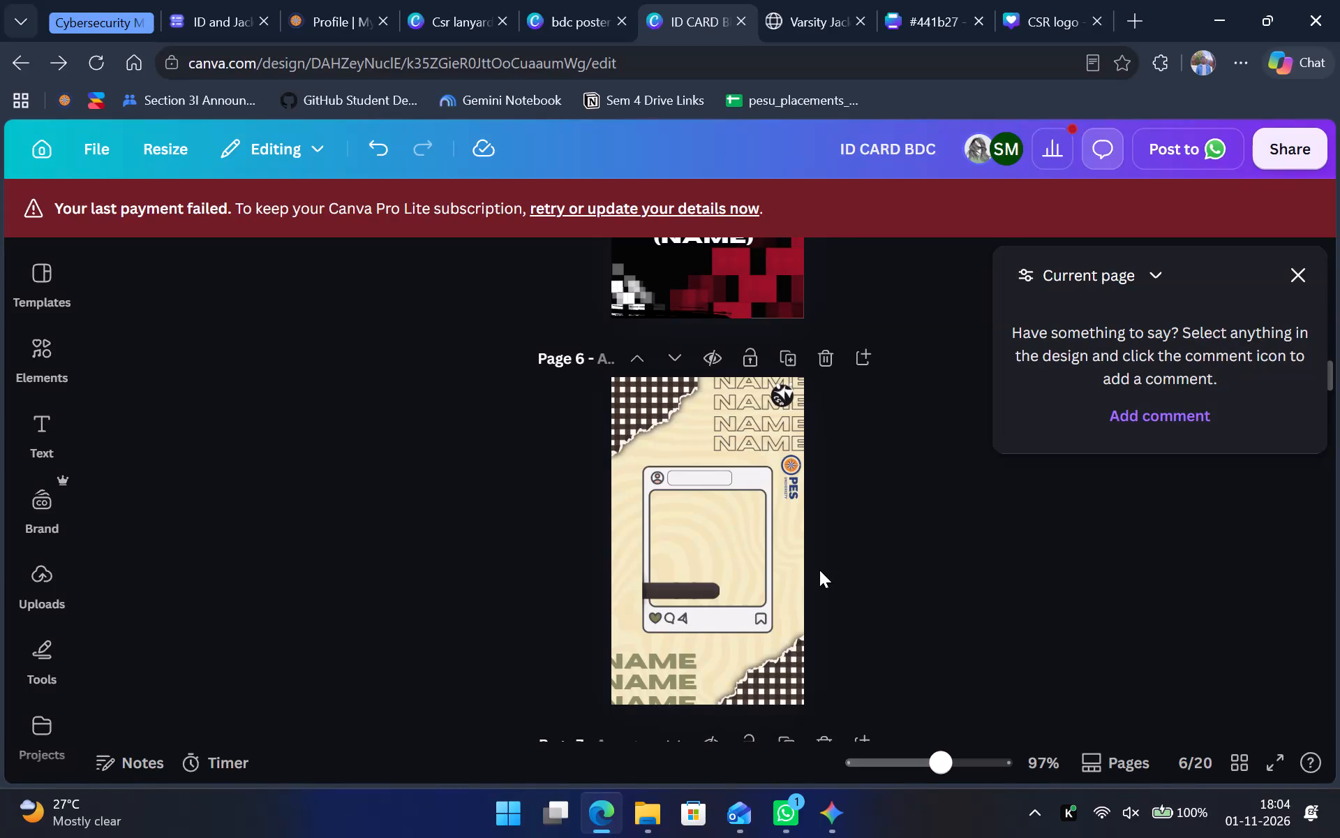
Capture a screenshot of only the social-post-style photo frame on the page 6 ID card.
key(Print)
drag(635, 456, 775, 637)
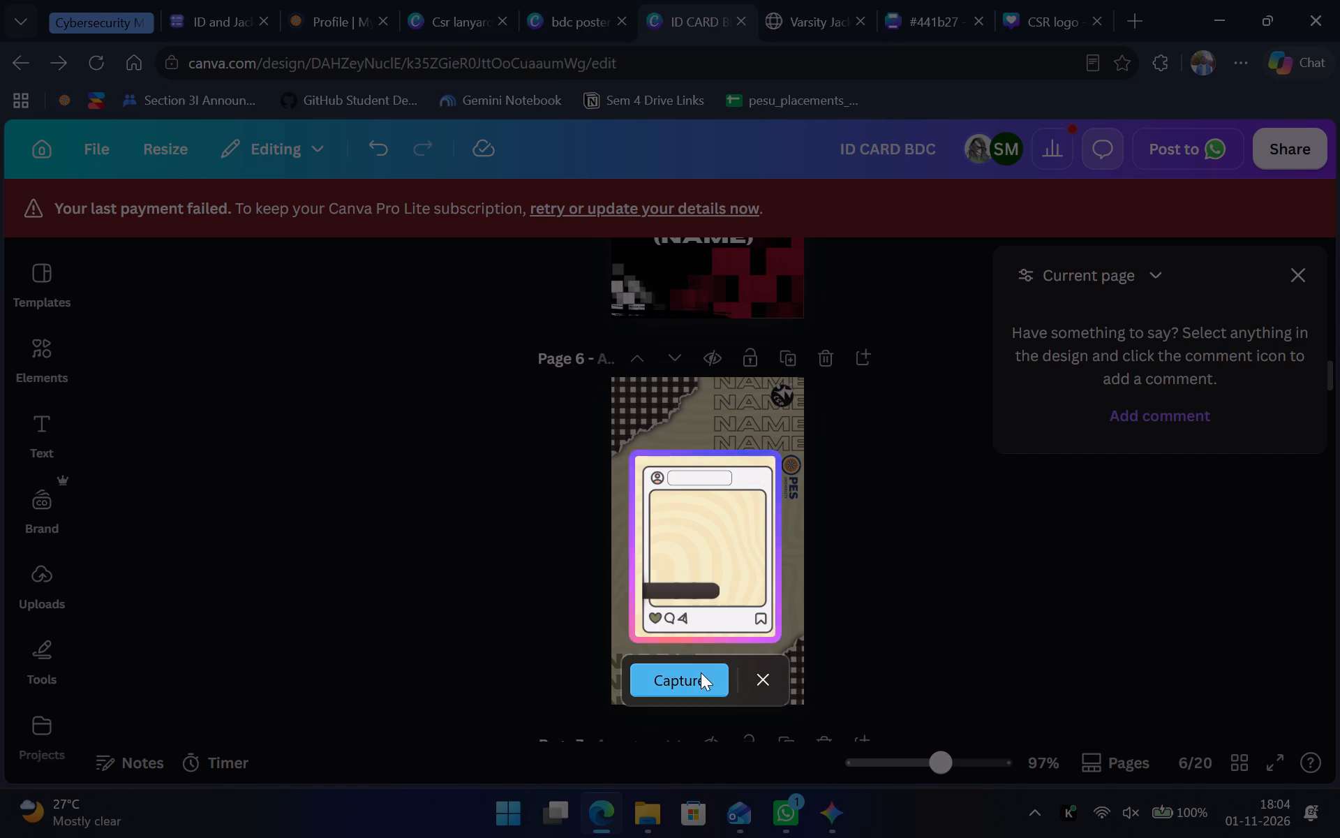
click(698, 674)
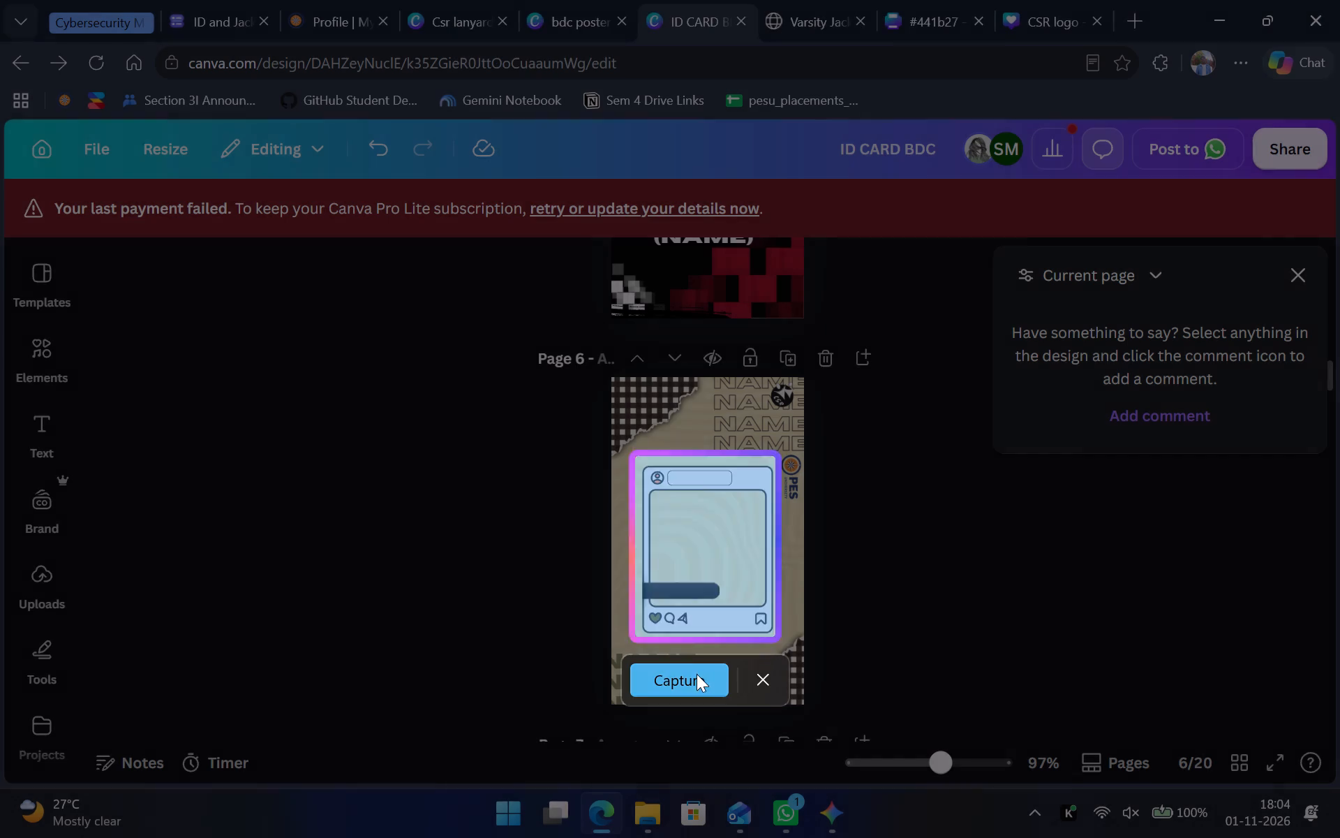
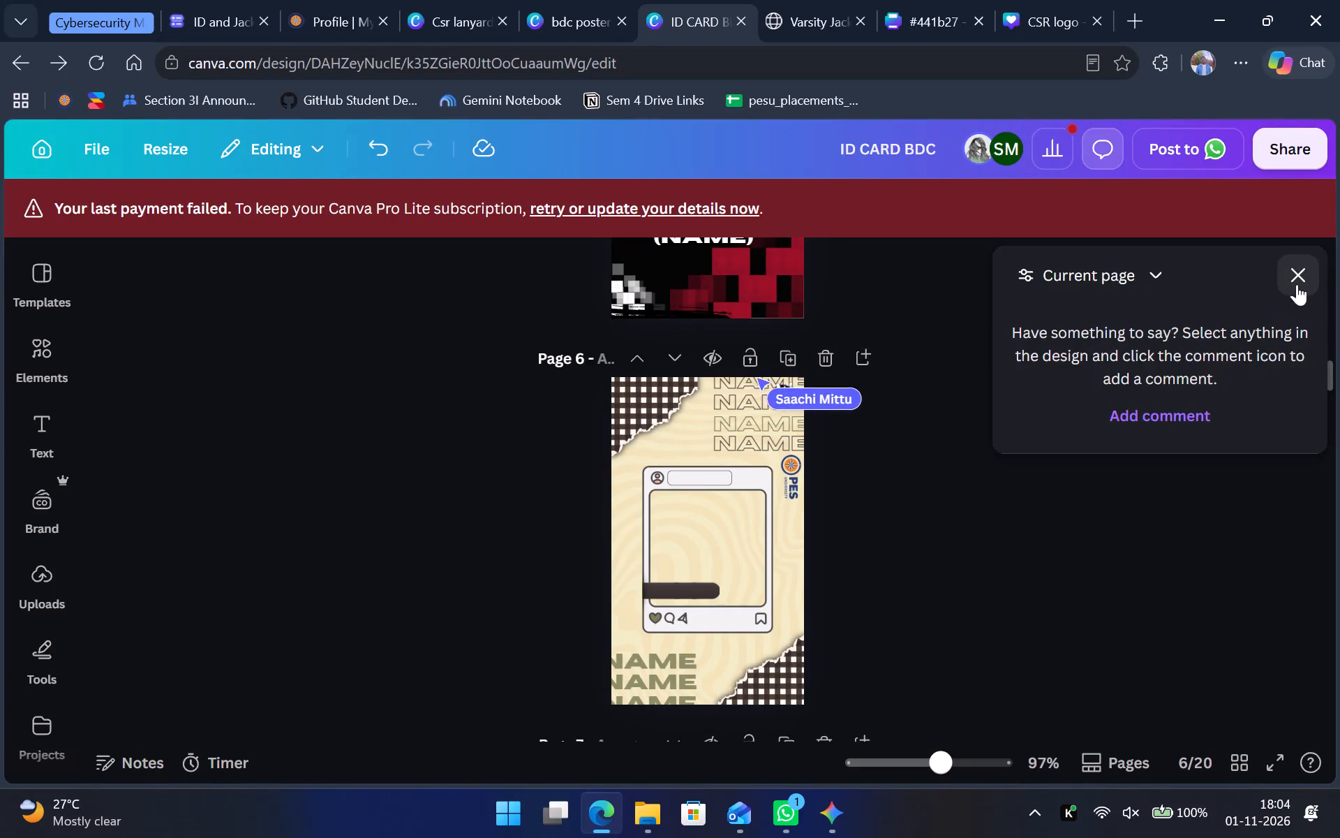
Close the comments view beside the page 6 ID card design.
click(1299, 283)
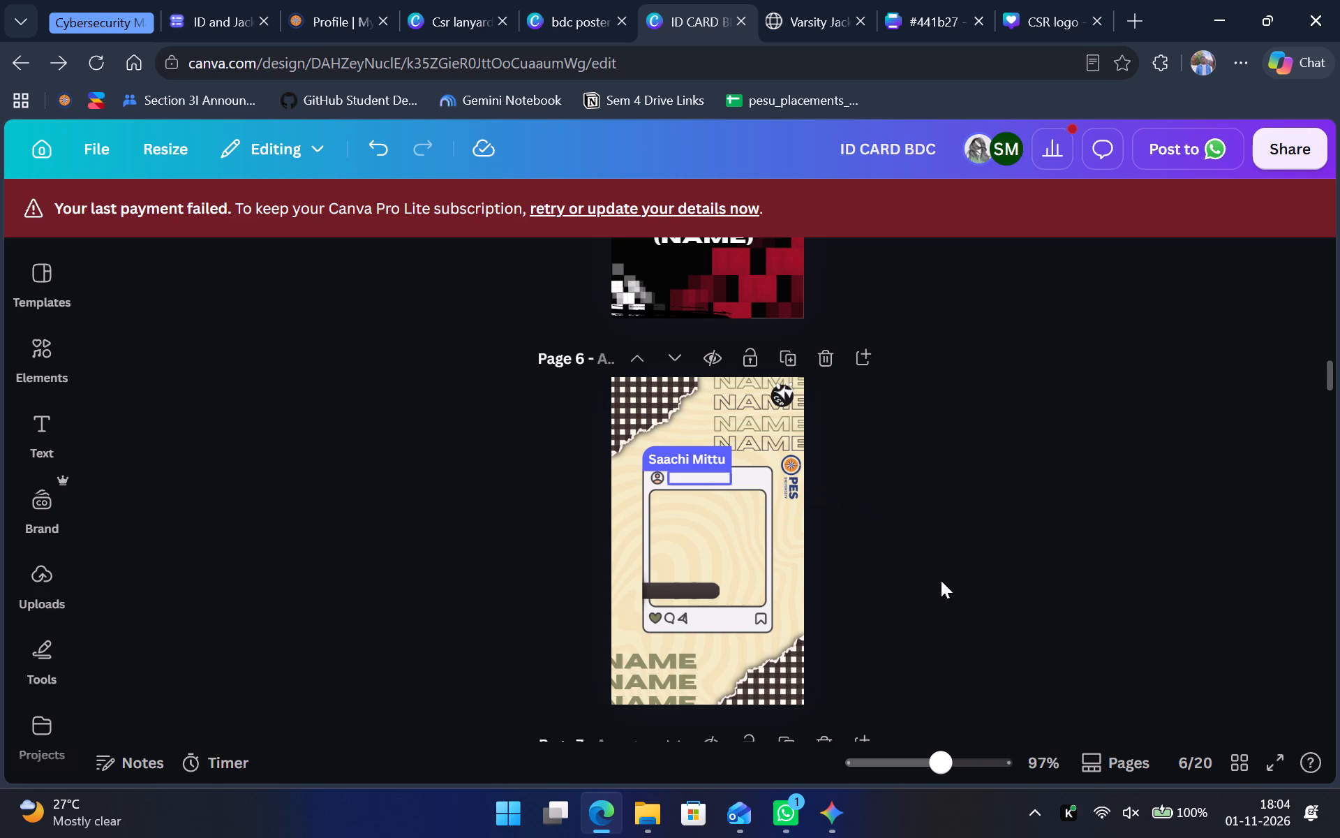
Post the comment "remove this one and keep the one that's on the top. it will good that way" on page 6's dark bar group.
click(697, 591)
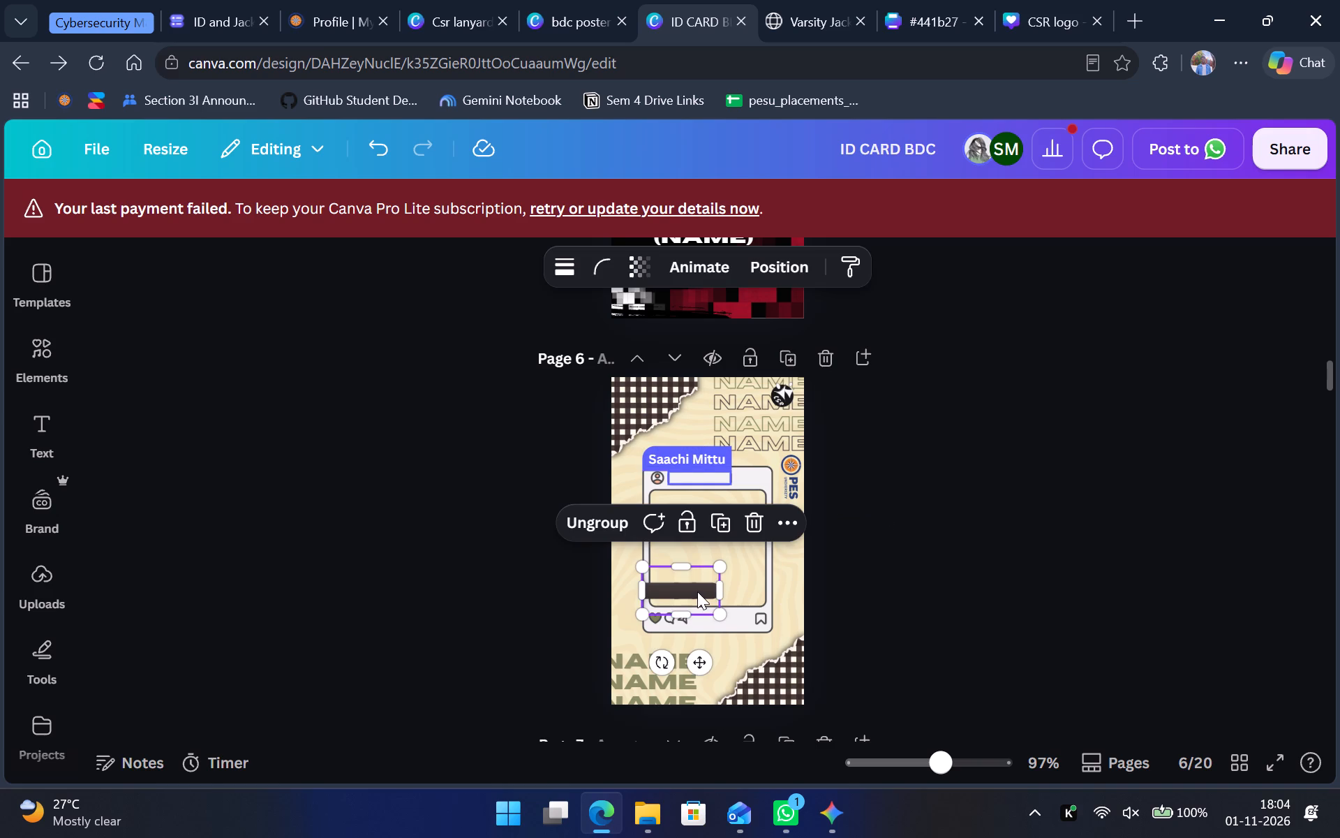
click(786, 528)
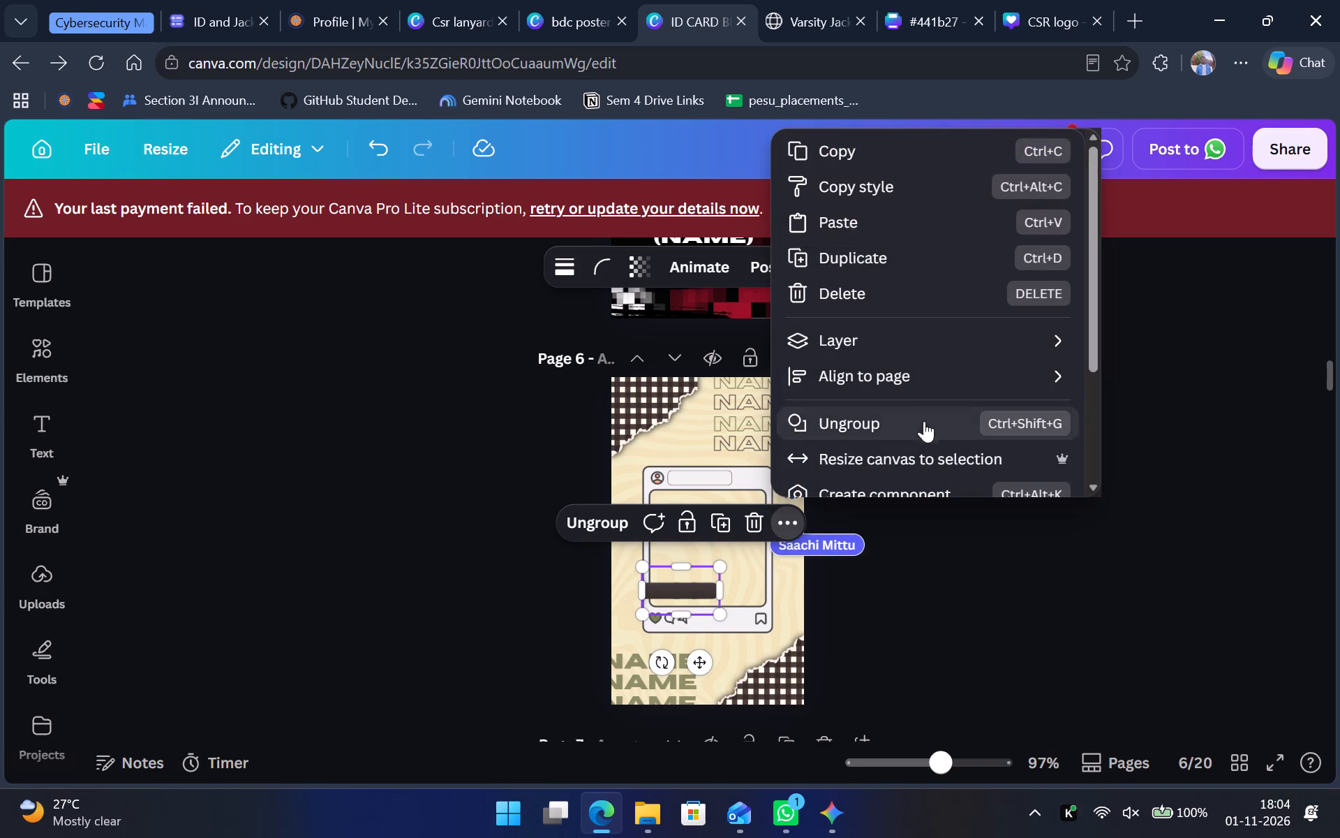
scroll(863, 385, down, 1)
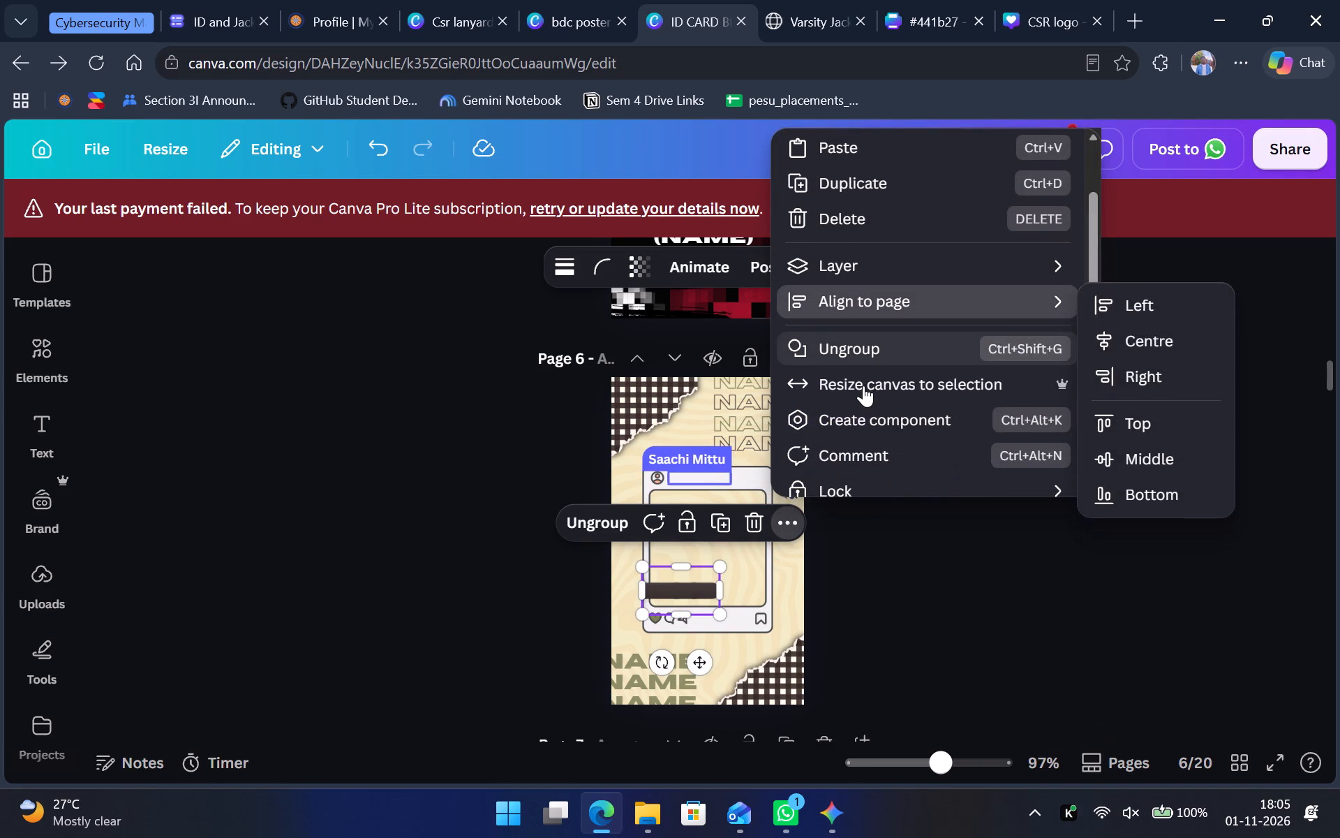
scroll(863, 385, down, 1)
click(870, 464)
text(remove this one)
key(space)
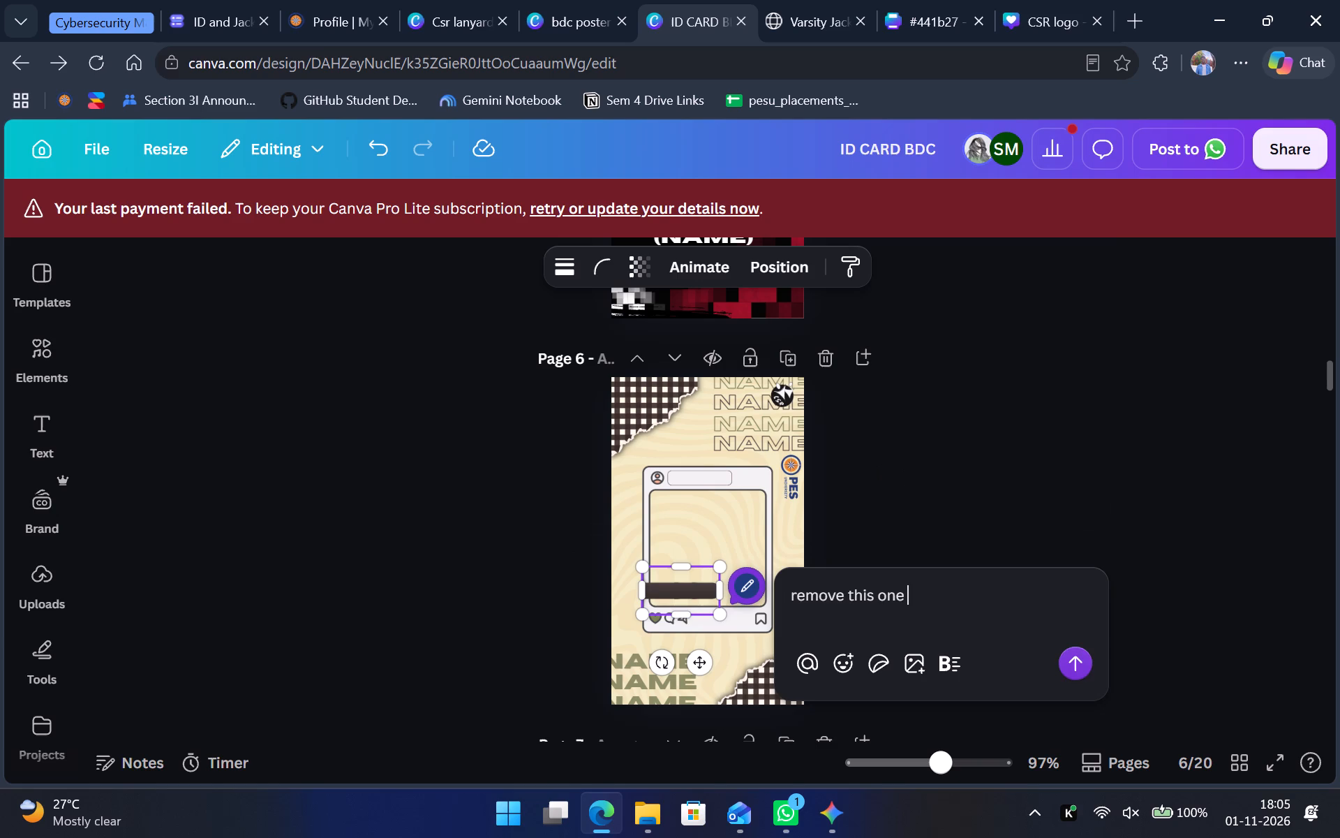
text(and keep the one that's on the top. it i)
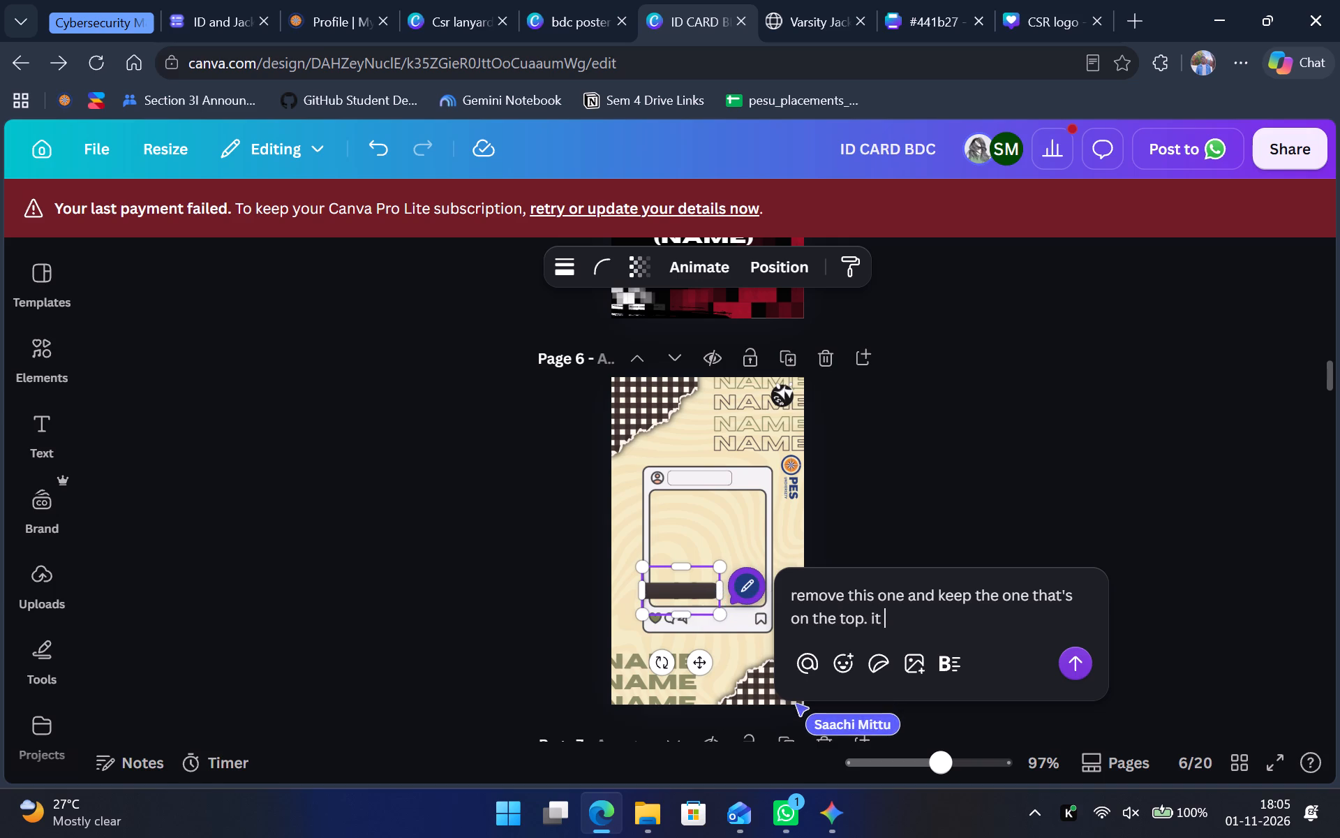
key(BackSpace)
text(will good that way)
key(Return)
key(BackSpace)
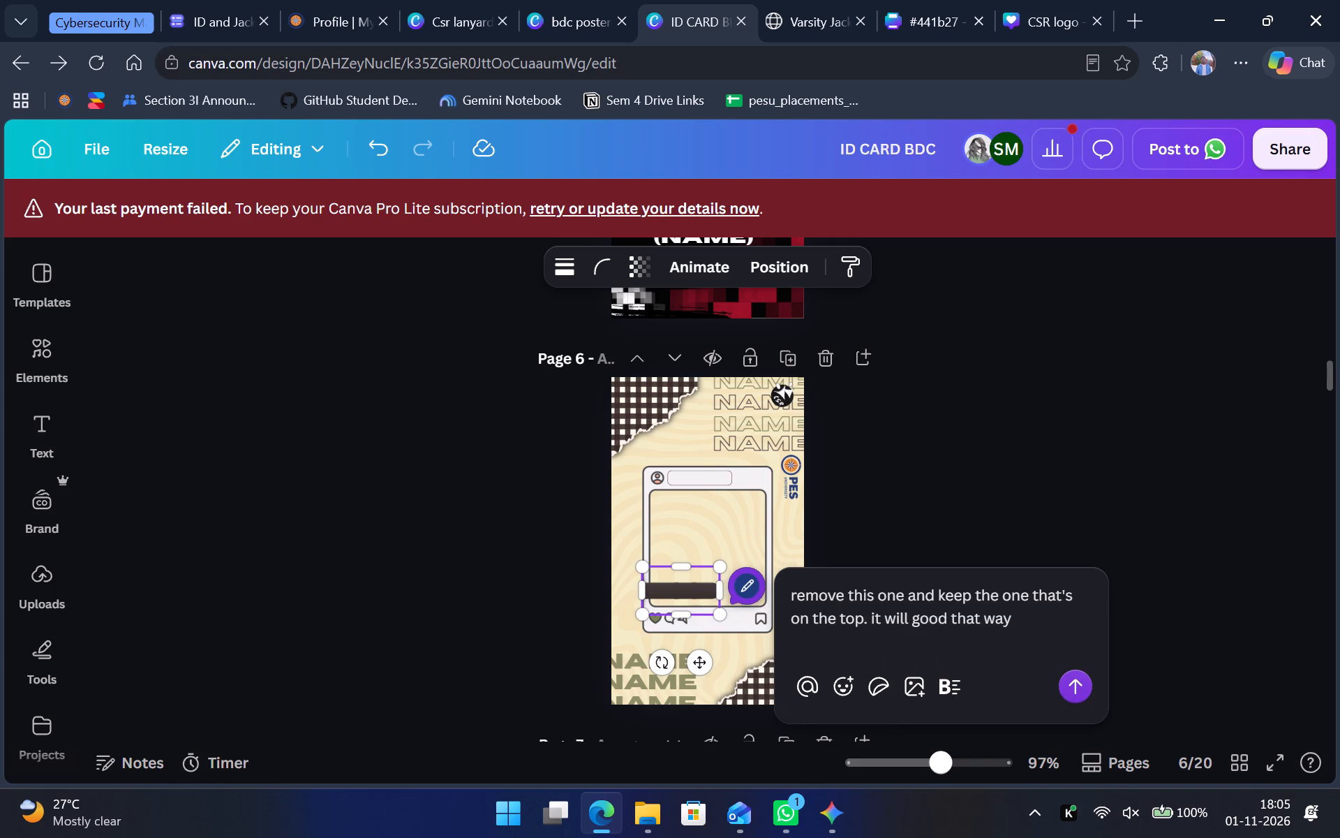
key(ctrl+Return)
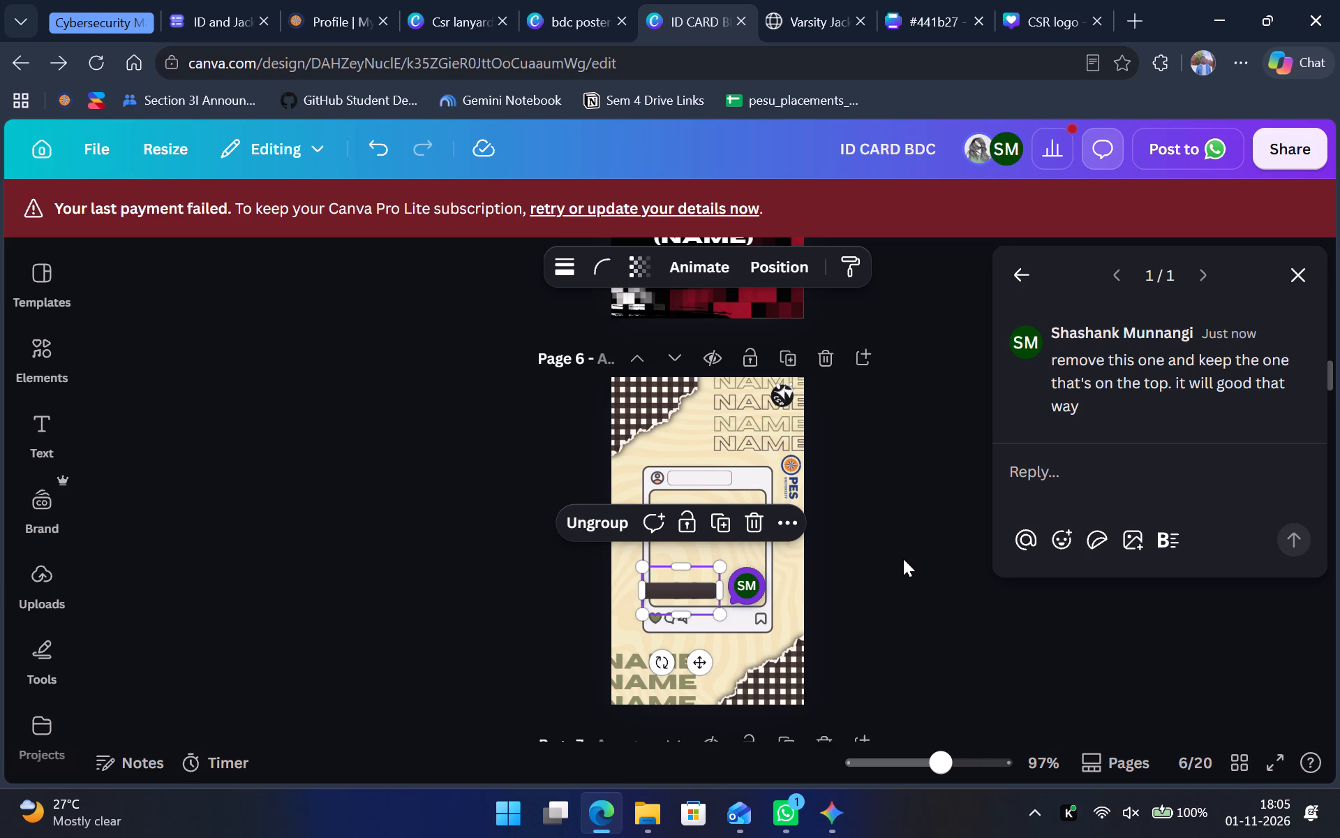
click(903, 559)
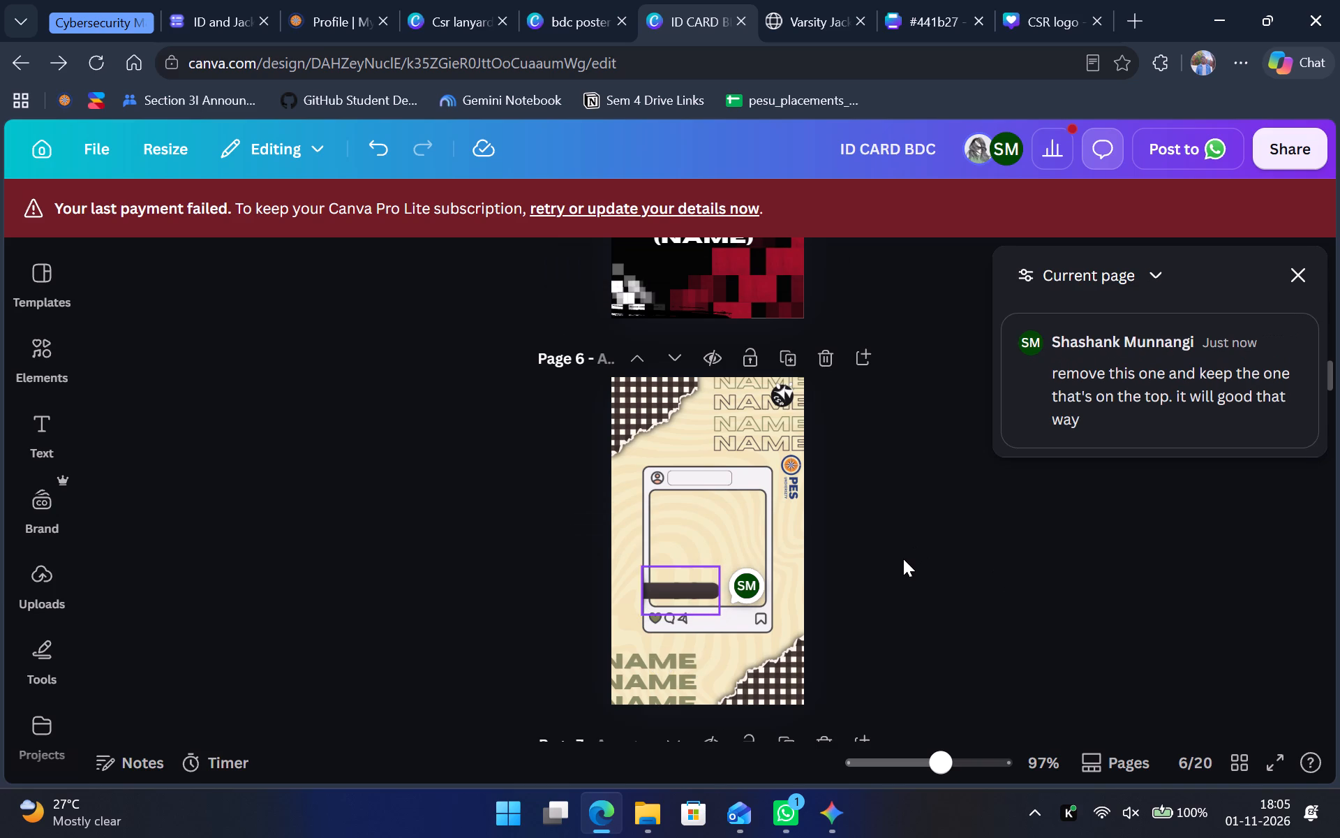
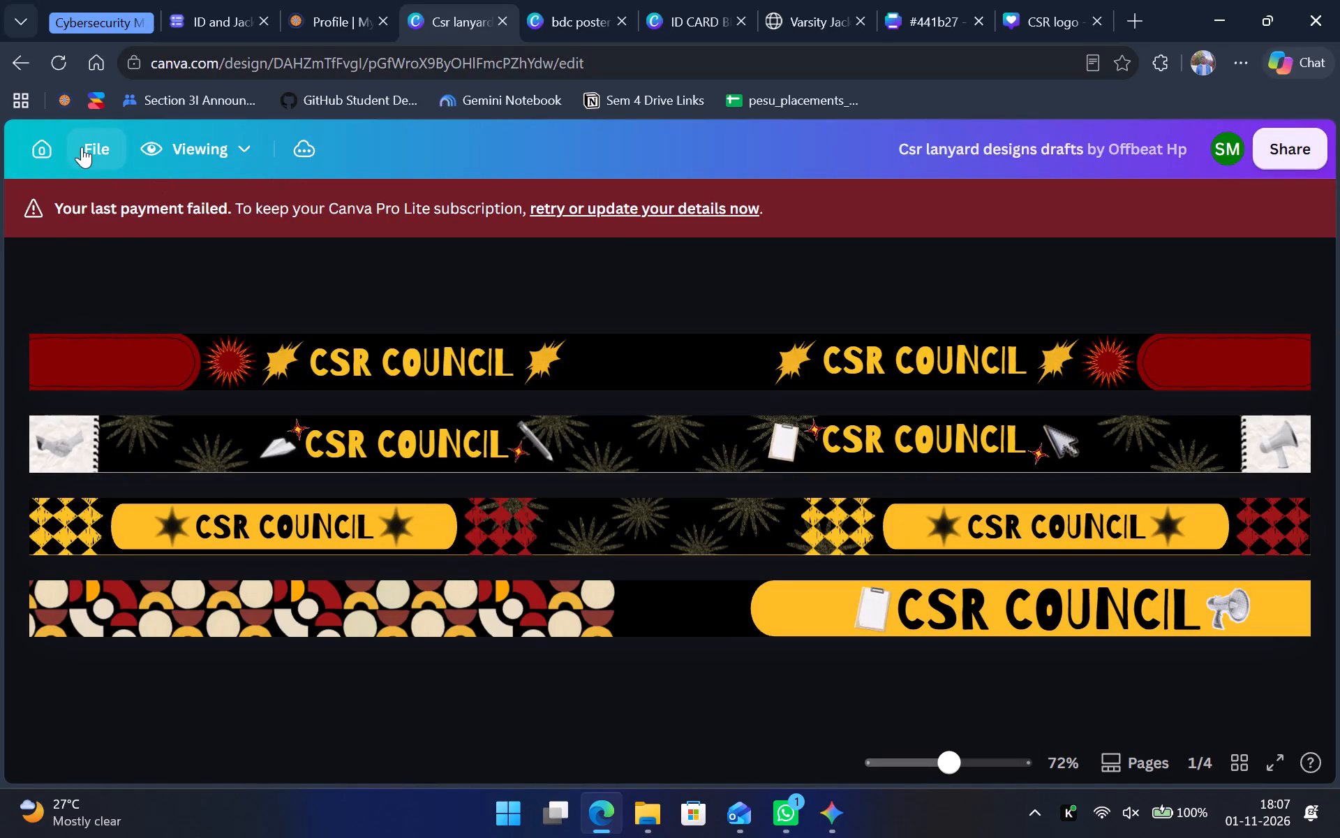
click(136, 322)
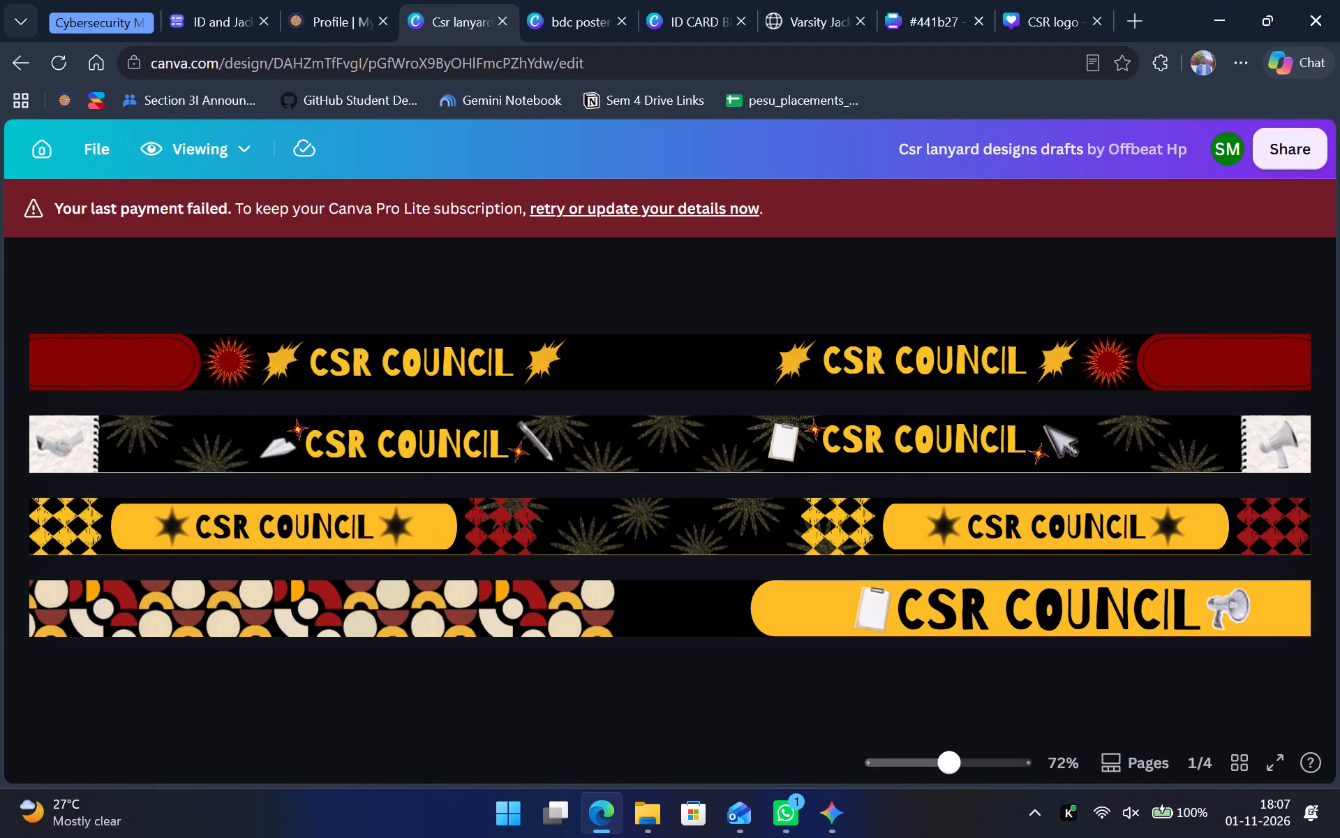
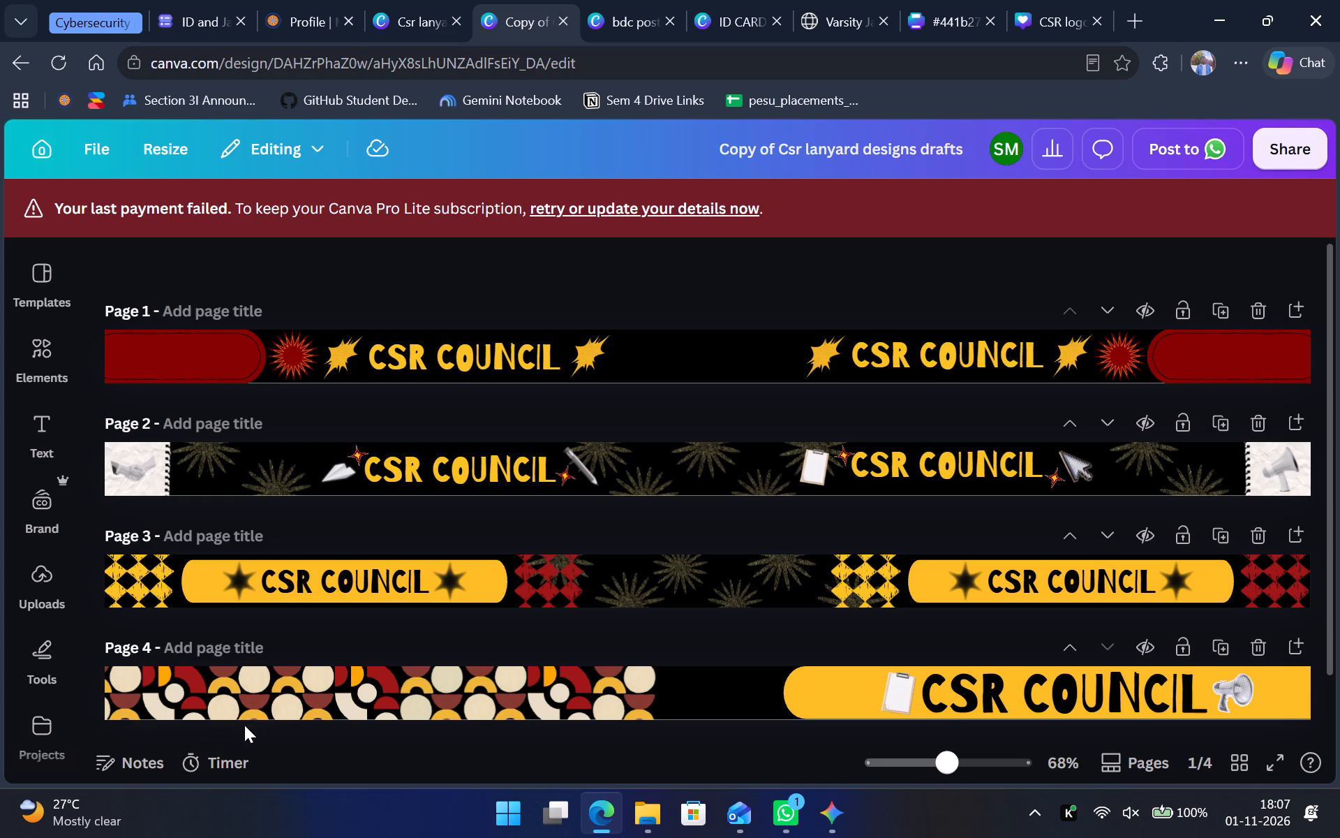
Select the yellow rounded banner shape behind the CSR COUNCIL text on page 4 of the lanyard designs.
click(804, 695)
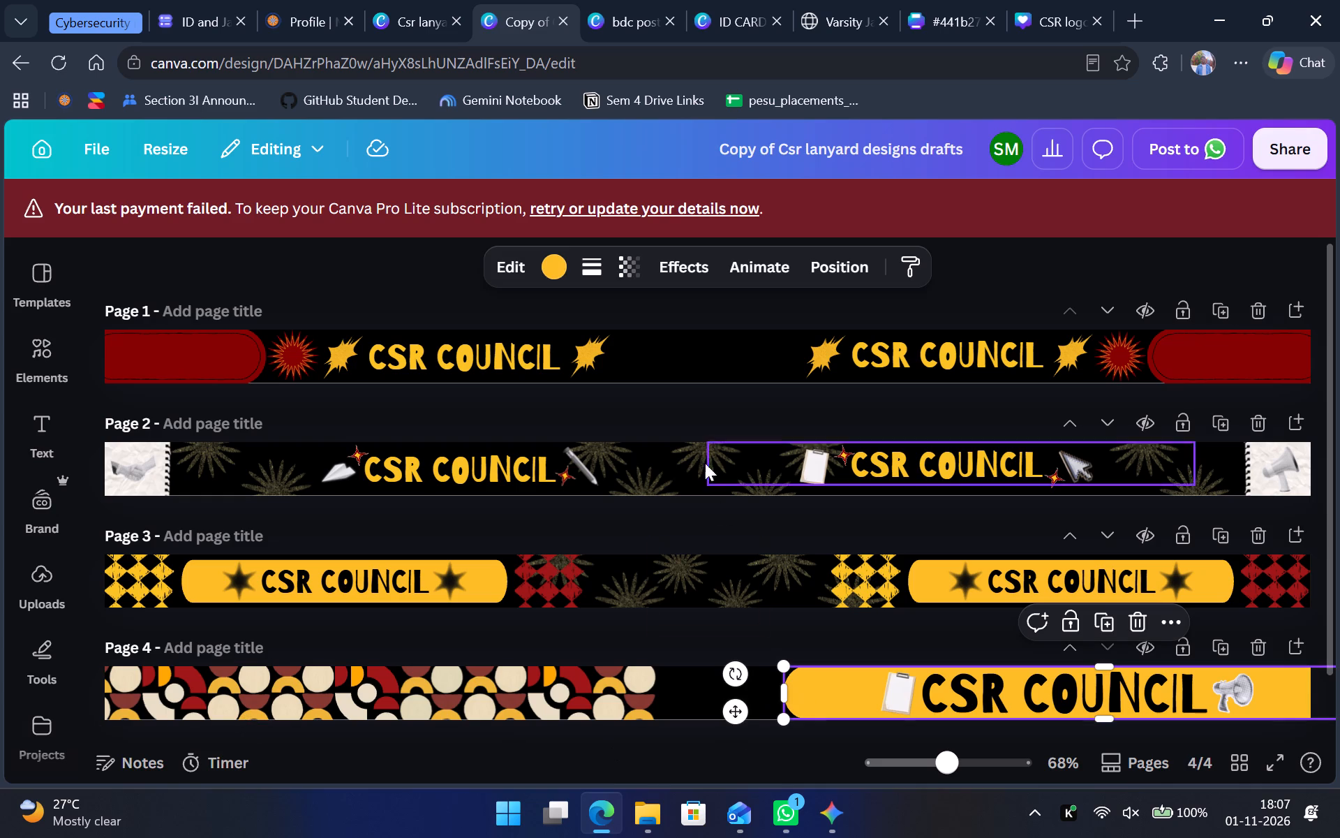
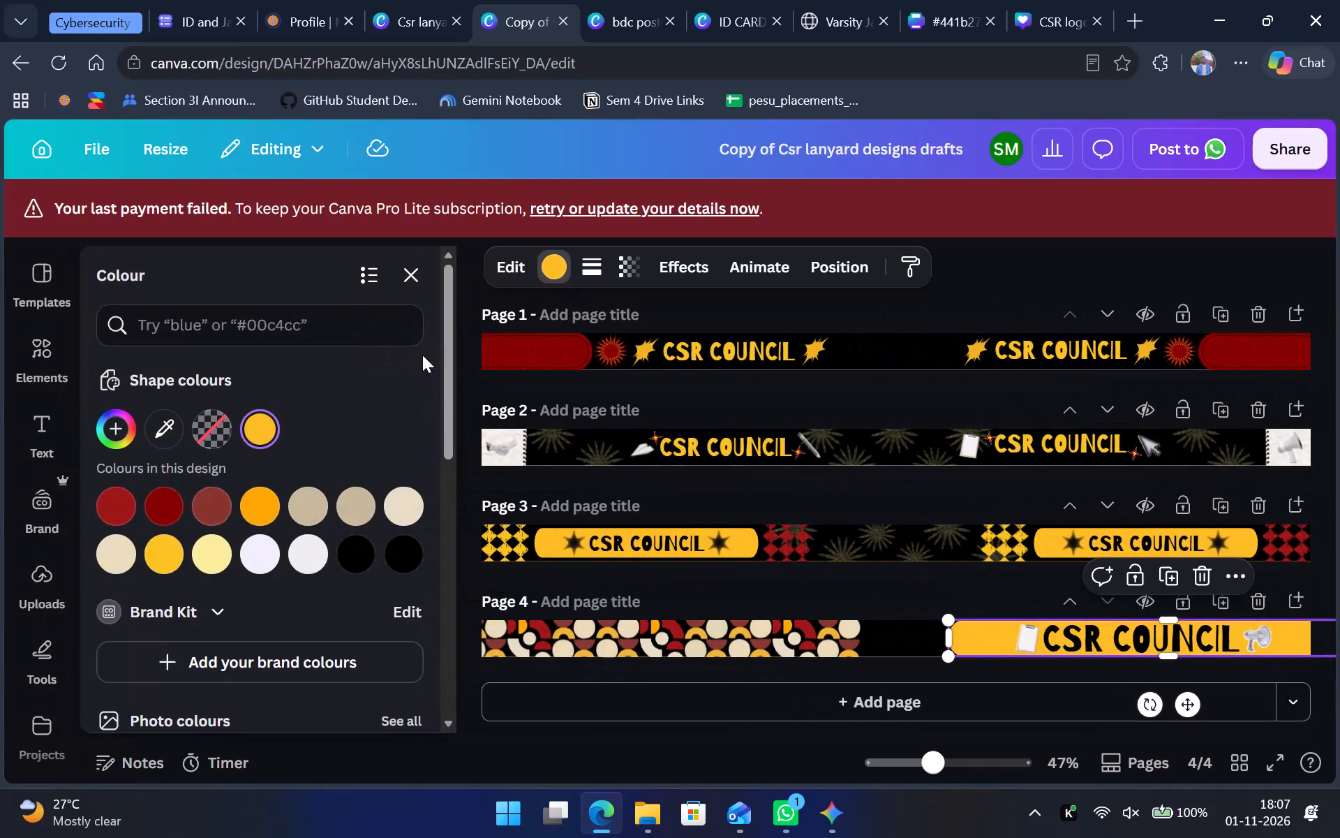
Recolour the rounded banner shape on page 4 to the dark brown 422b24.
click(283, 331)
key(ctrl+v)
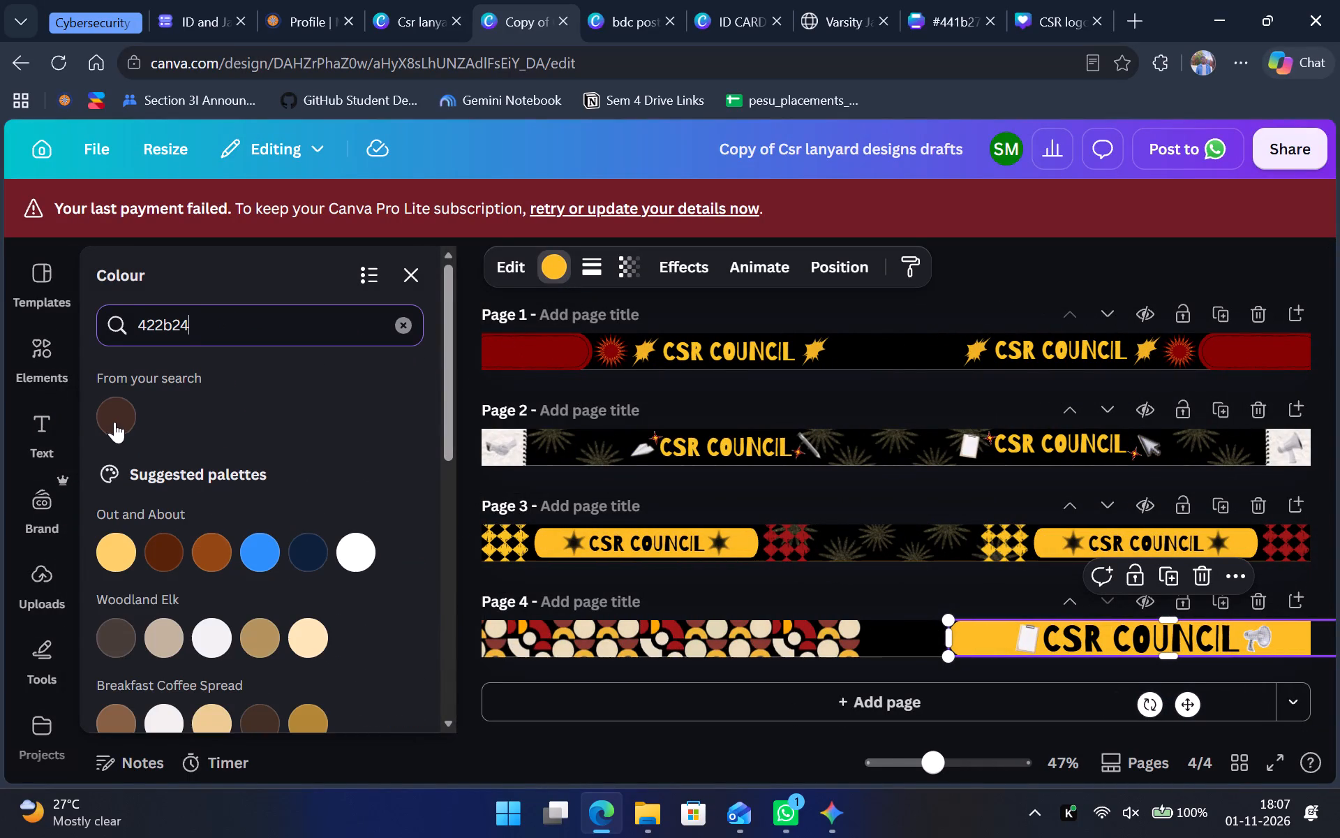
click(117, 421)
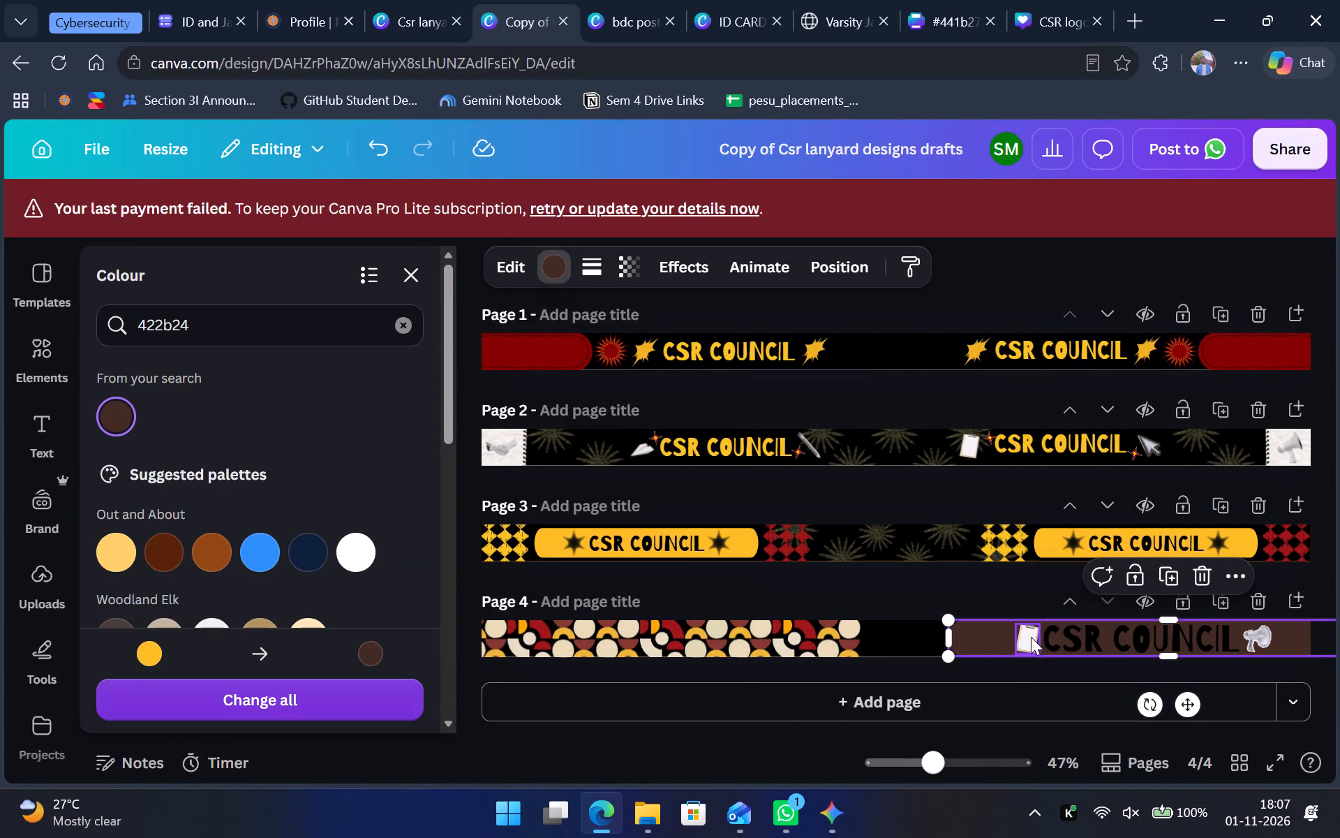
Delete the clipboard and megaphone graphics on either side of the CSR COUNCIL text on page 4.
click(1030, 637)
key(BackSpace)
click(1246, 650)
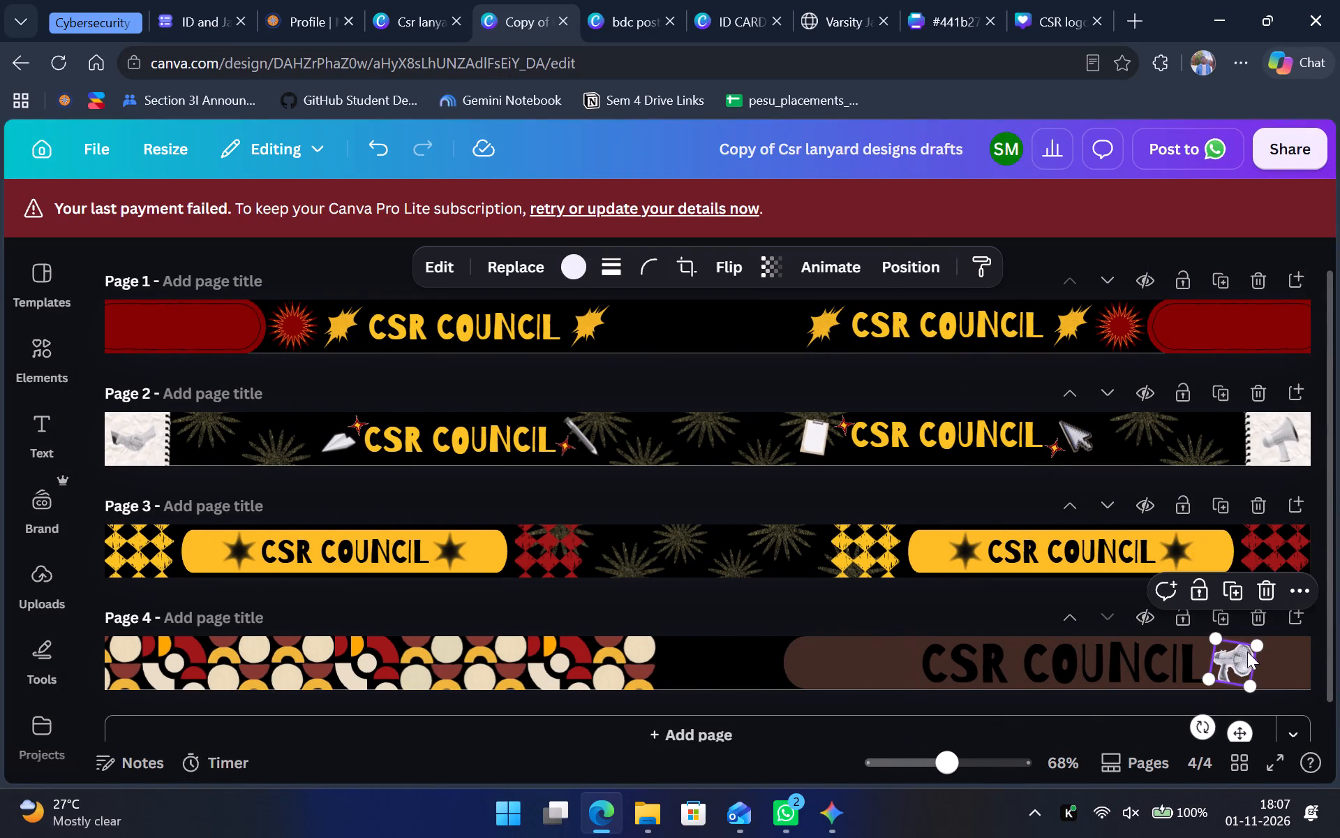
key(BackSpace)
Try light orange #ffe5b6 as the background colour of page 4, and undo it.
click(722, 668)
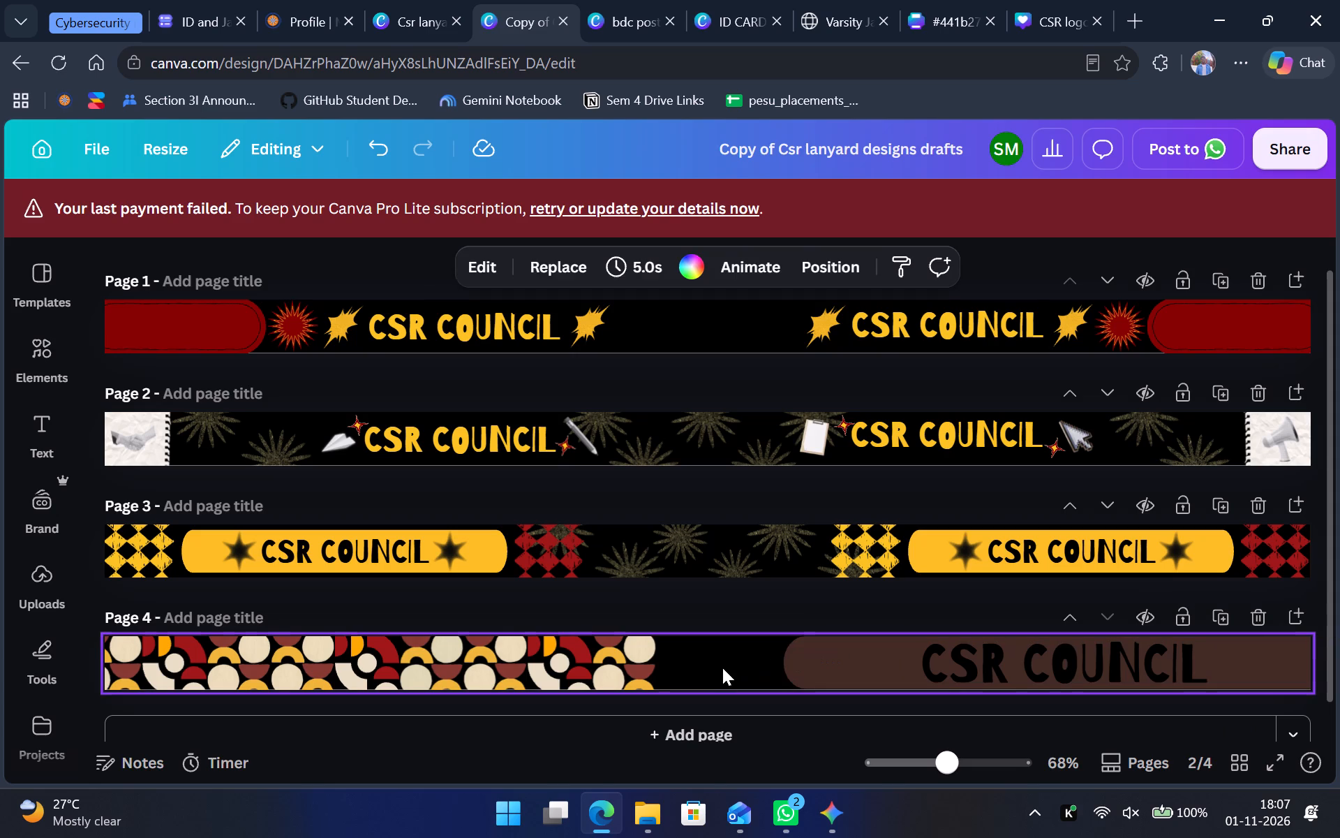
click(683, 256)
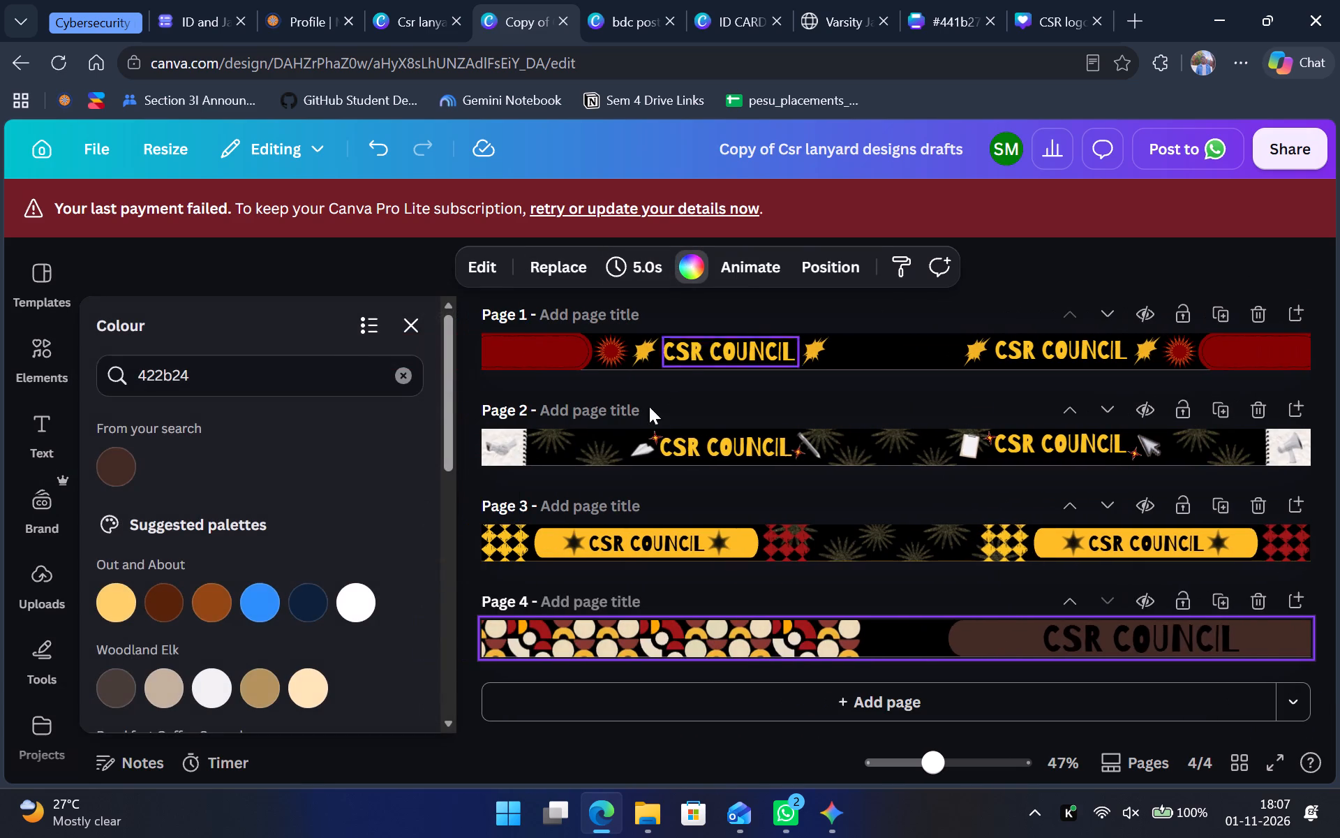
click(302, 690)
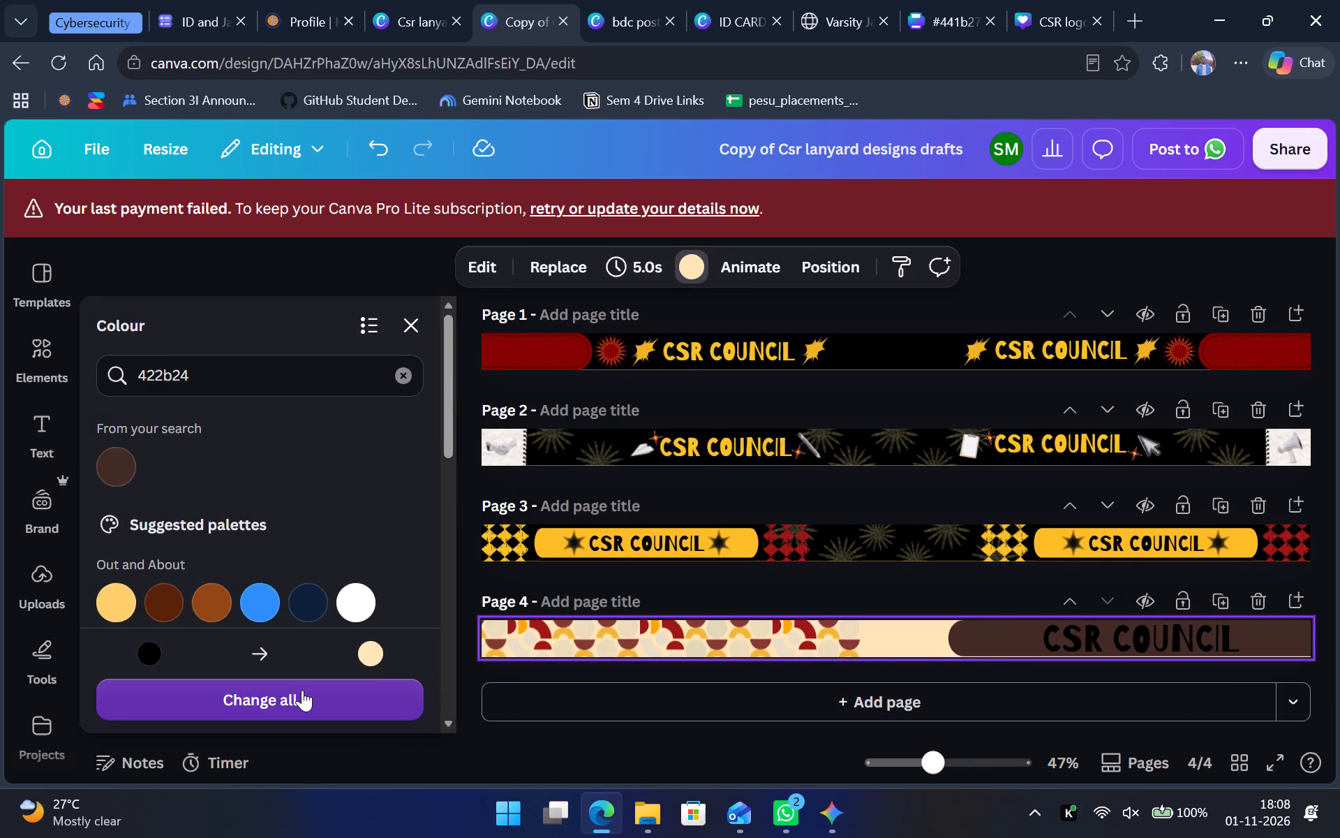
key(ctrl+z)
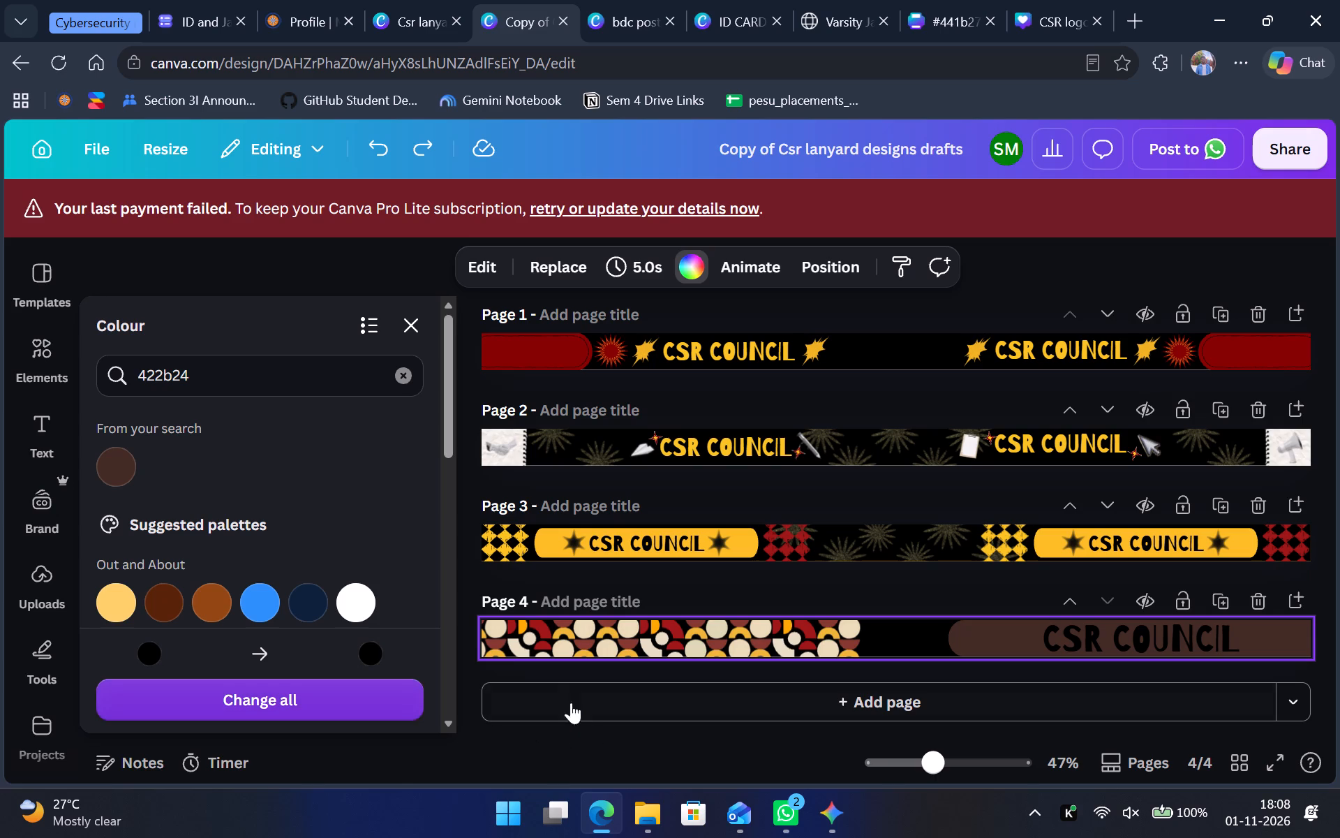
Select the geometric pattern tile at the far left end of the page 4 lanyard.
click(525, 648)
click(493, 638)
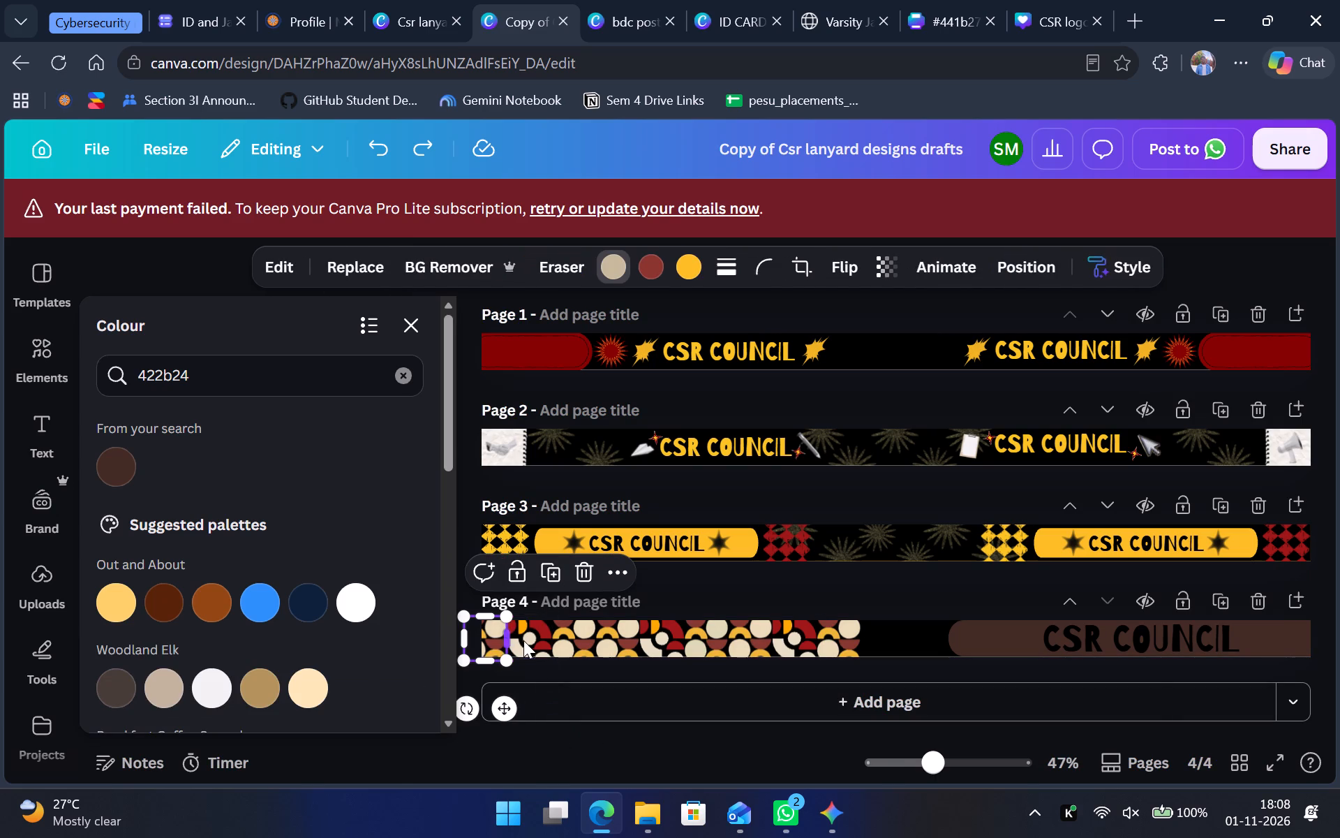
Recolour the red parts of the second geometric pattern tile on the page 4 lanyard to dark brown 422b24.
shift+click(525, 640)
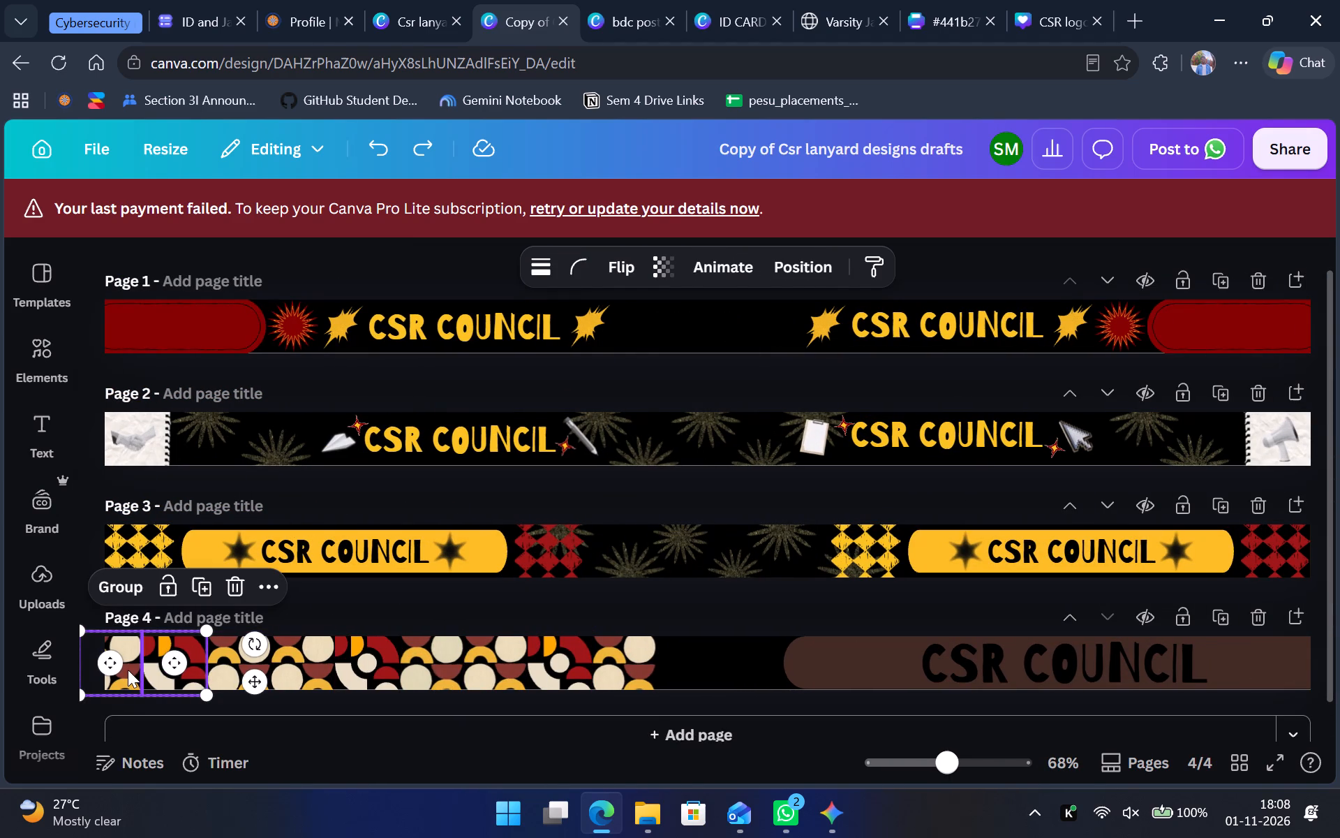
click(128, 670)
click(177, 672)
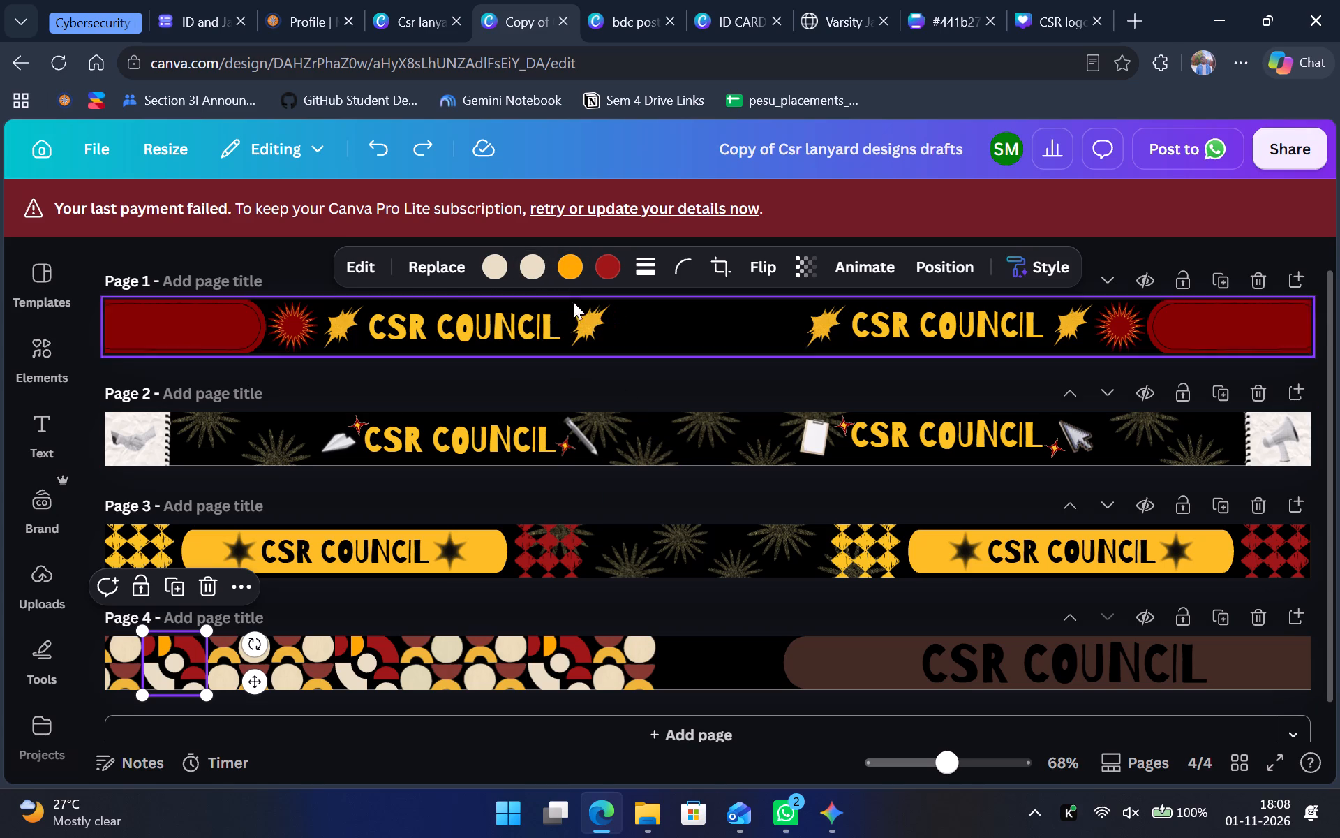
click(597, 272)
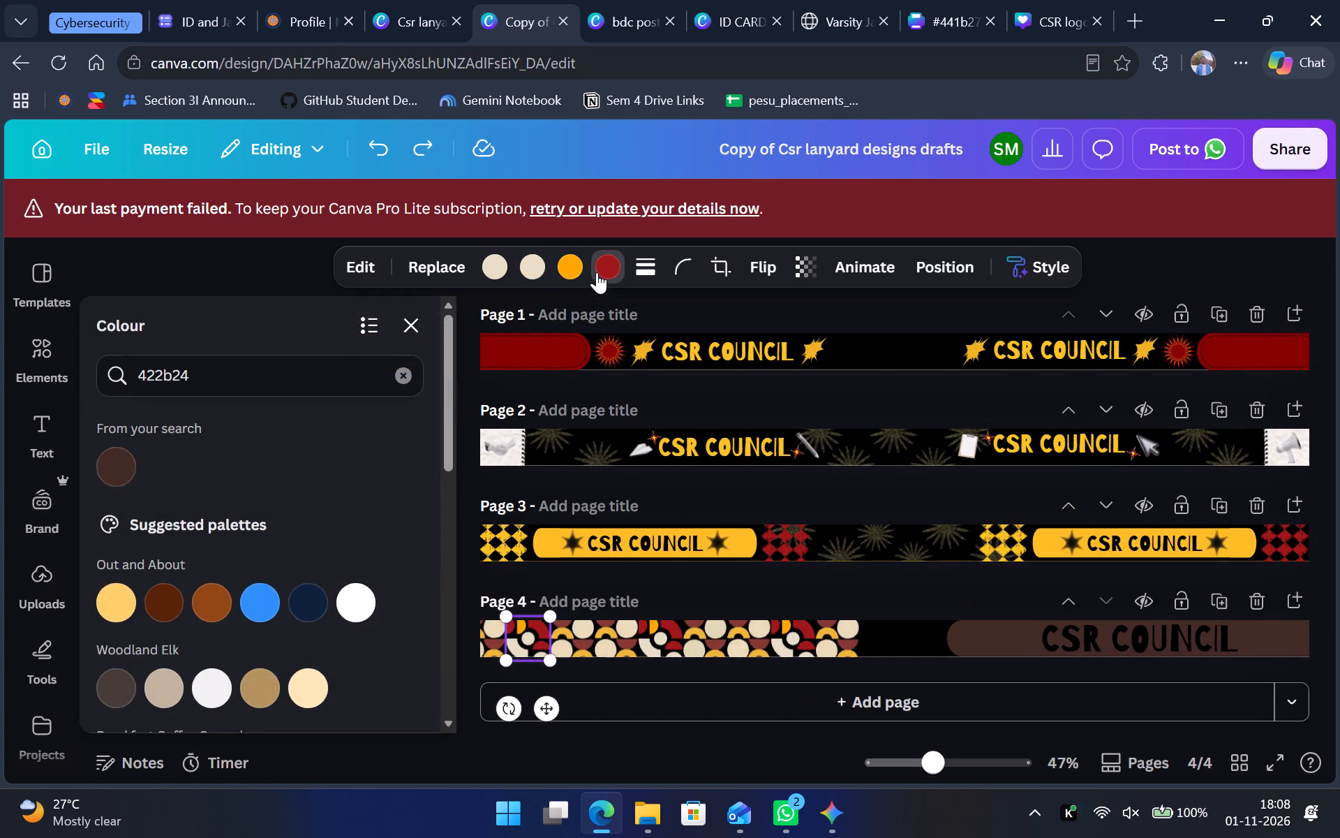
click(106, 465)
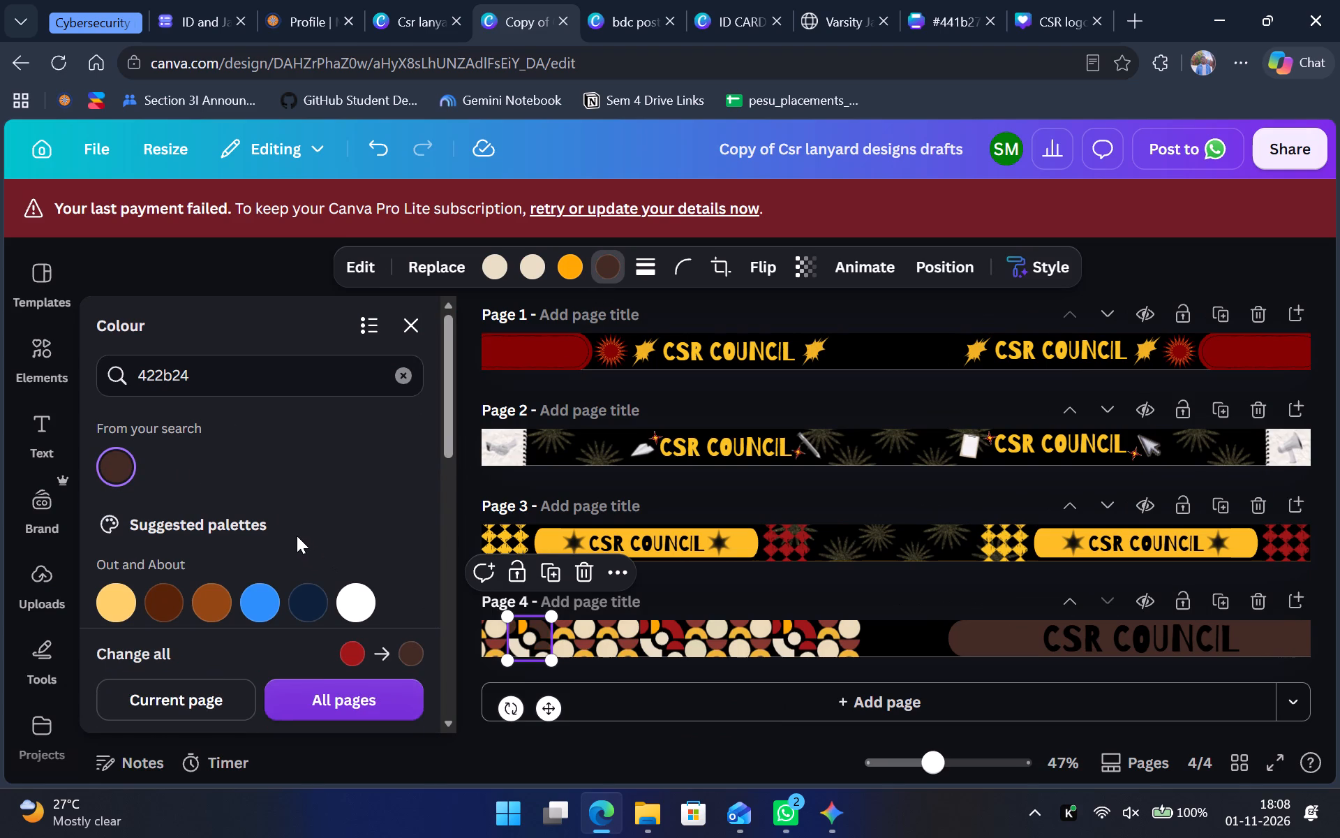
Open the orange colour of the second pattern tile on page 4 for editing.
click(572, 274)
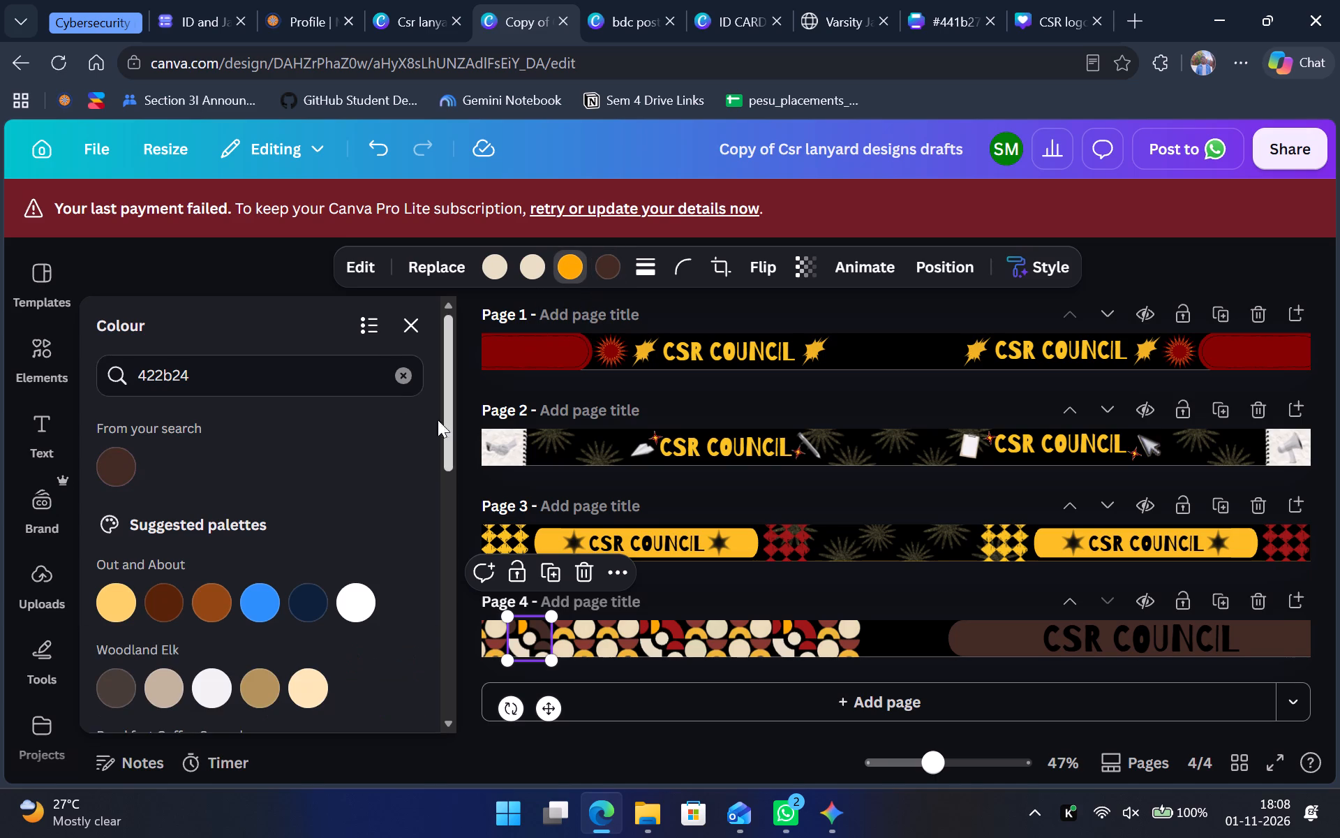
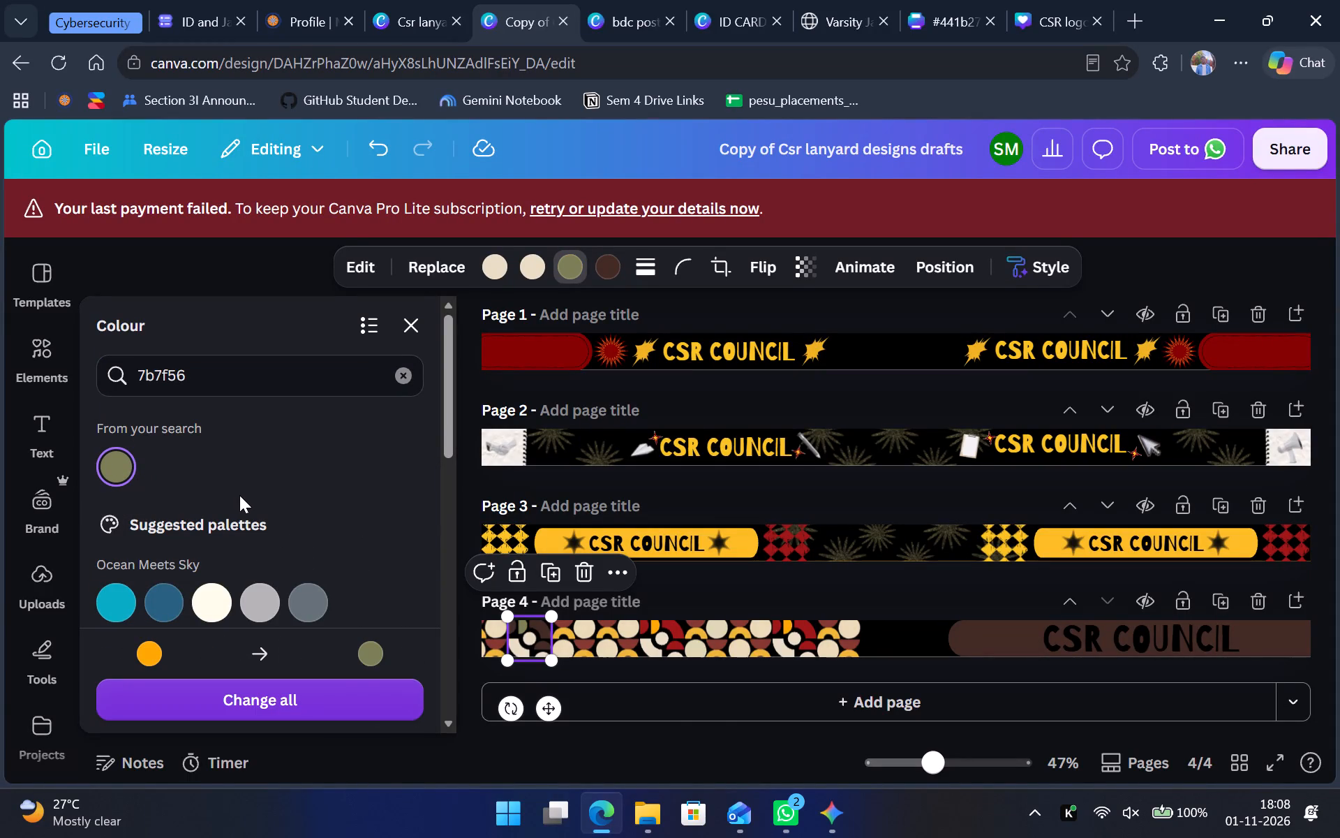
Recolour the orange parts of the third geometric pattern tile from the page 4 lanyard's left end to olive green 7b7f56.
click(577, 649)
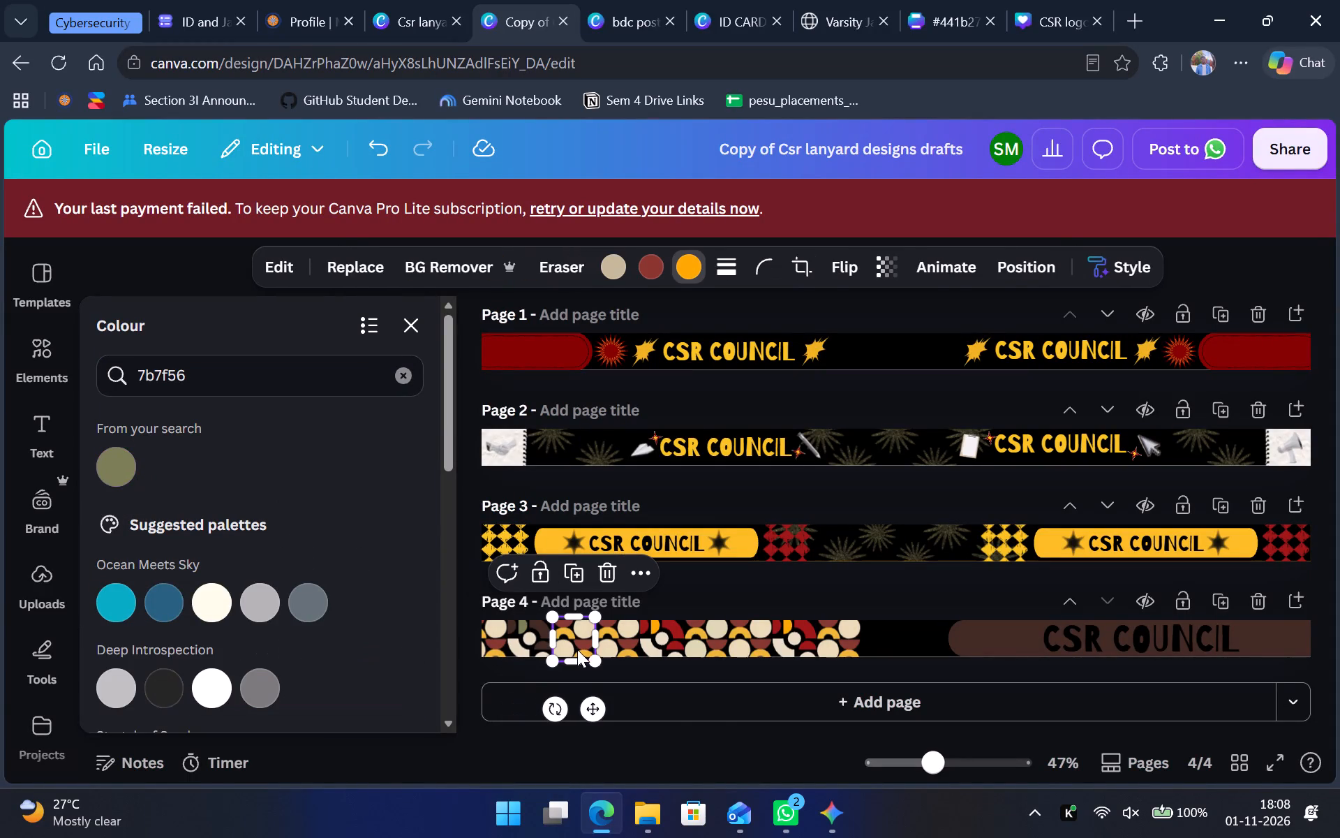
click(118, 465)
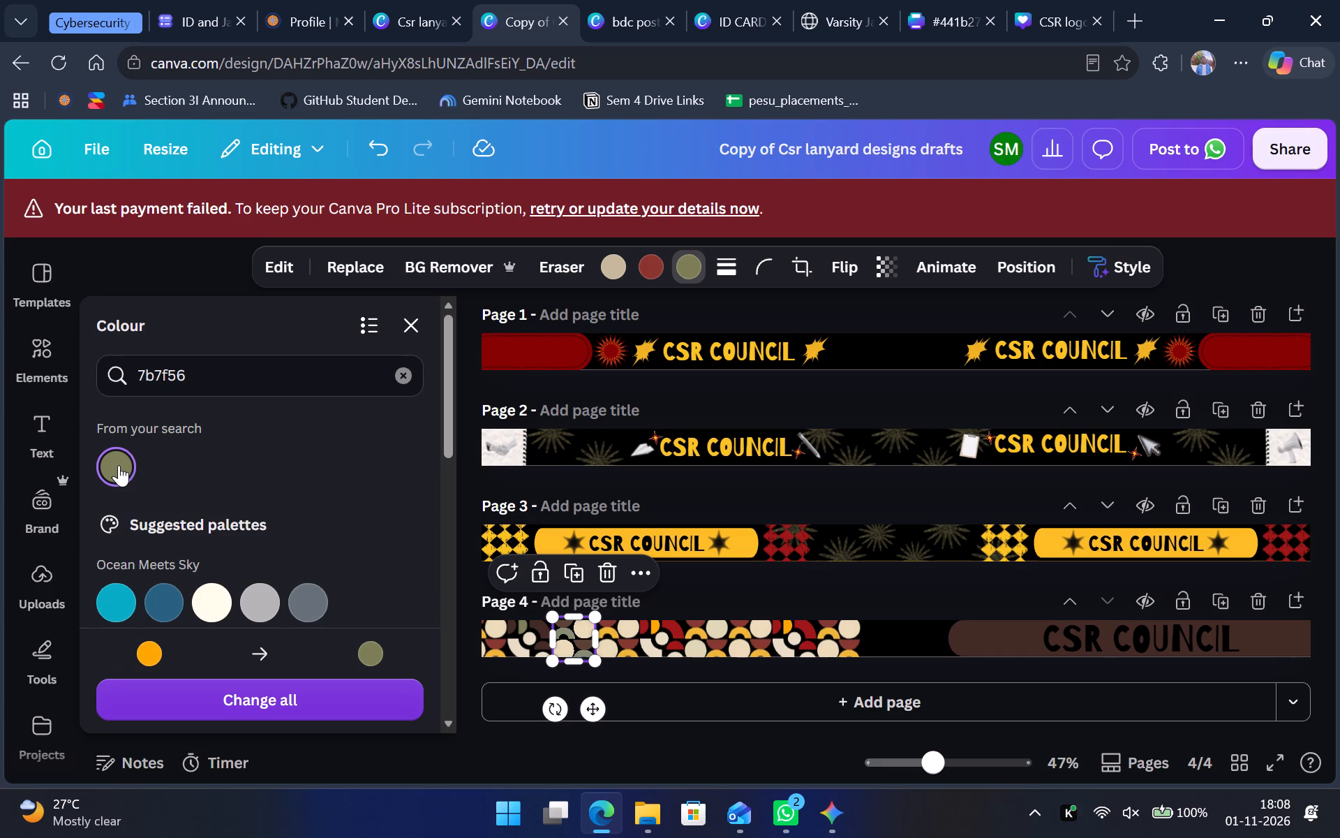
Open the red colour of the same page 4 pattern tile for editing.
click(647, 276)
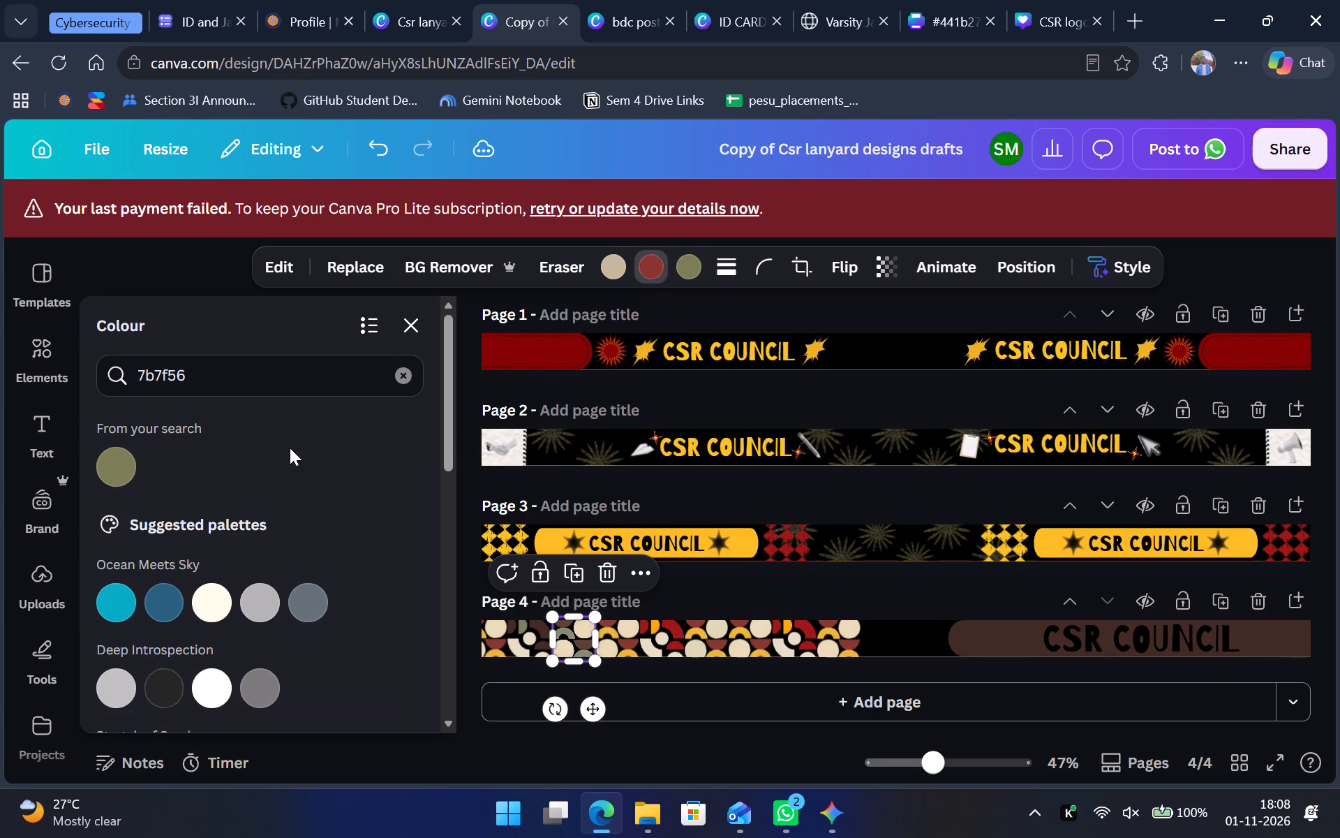
Recolour the red parts of the third geometric pattern tile on page 4 to the dark brown 422b24.
double_click(158, 381)
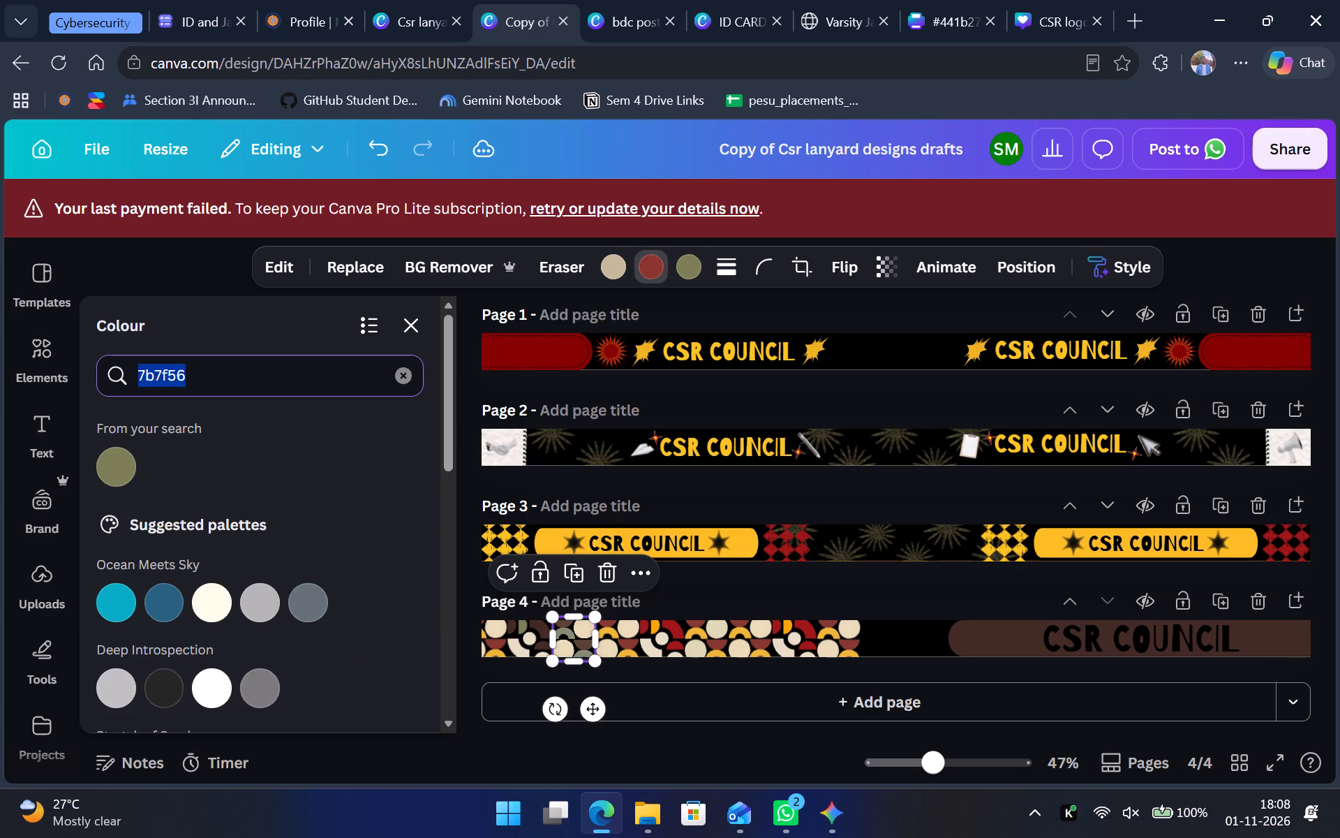
key(super+v)
click(252, 649)
key(ctrl+v)
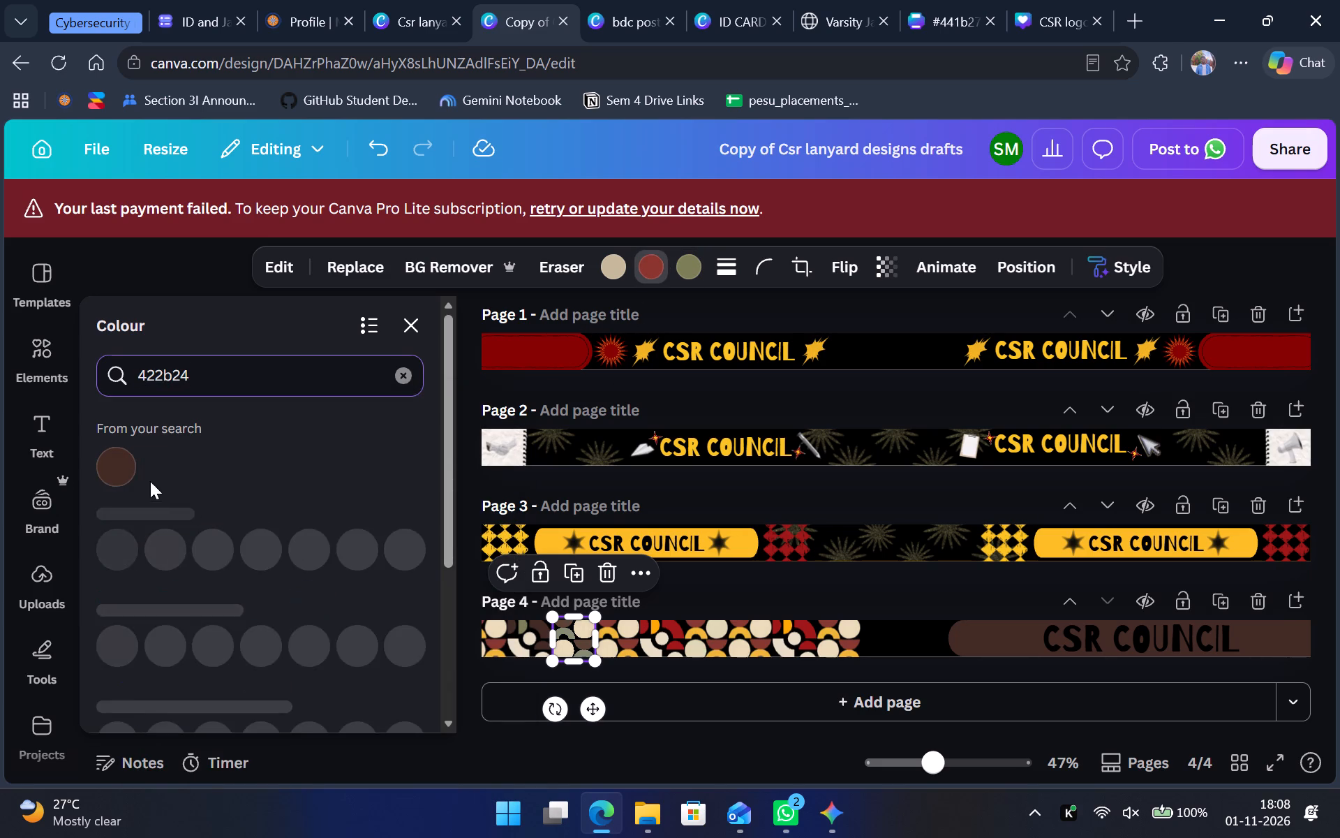
click(126, 469)
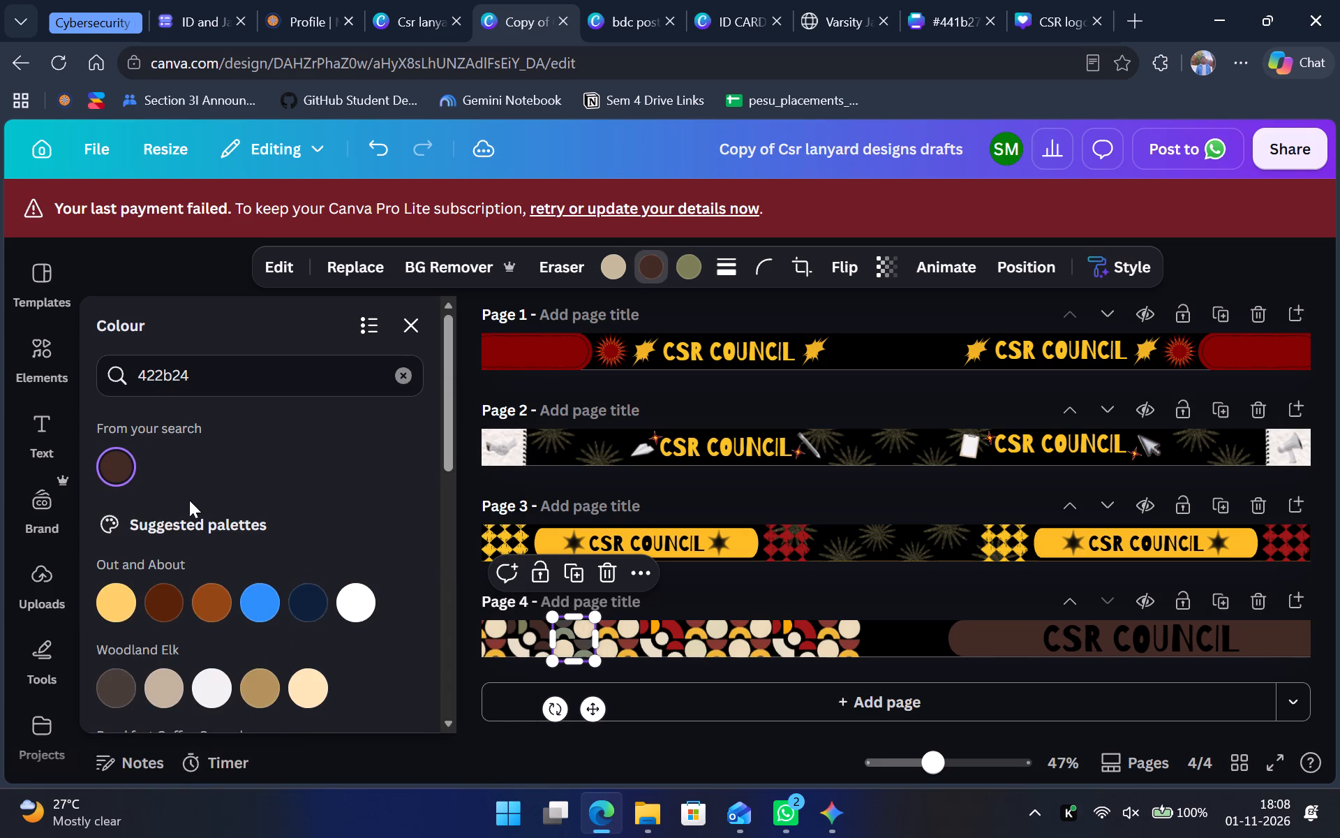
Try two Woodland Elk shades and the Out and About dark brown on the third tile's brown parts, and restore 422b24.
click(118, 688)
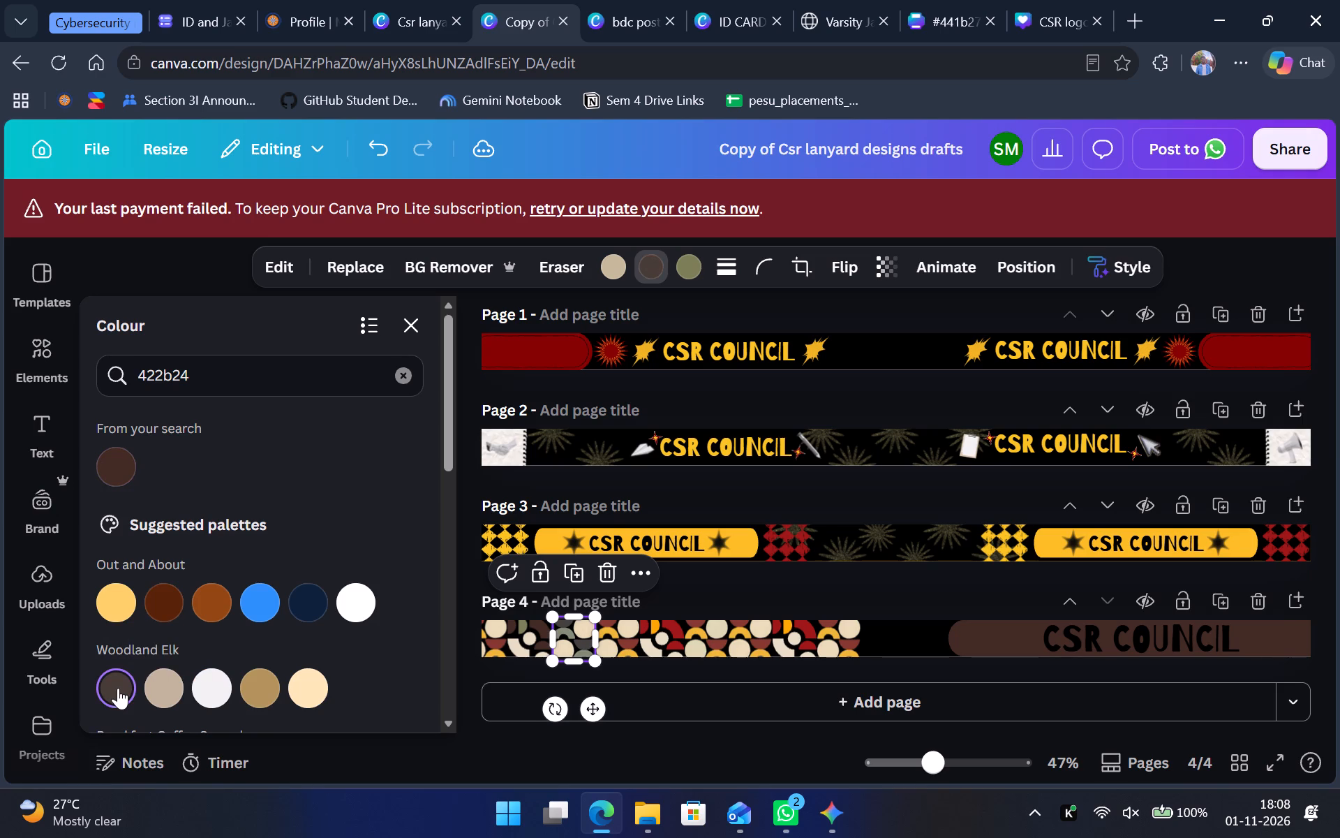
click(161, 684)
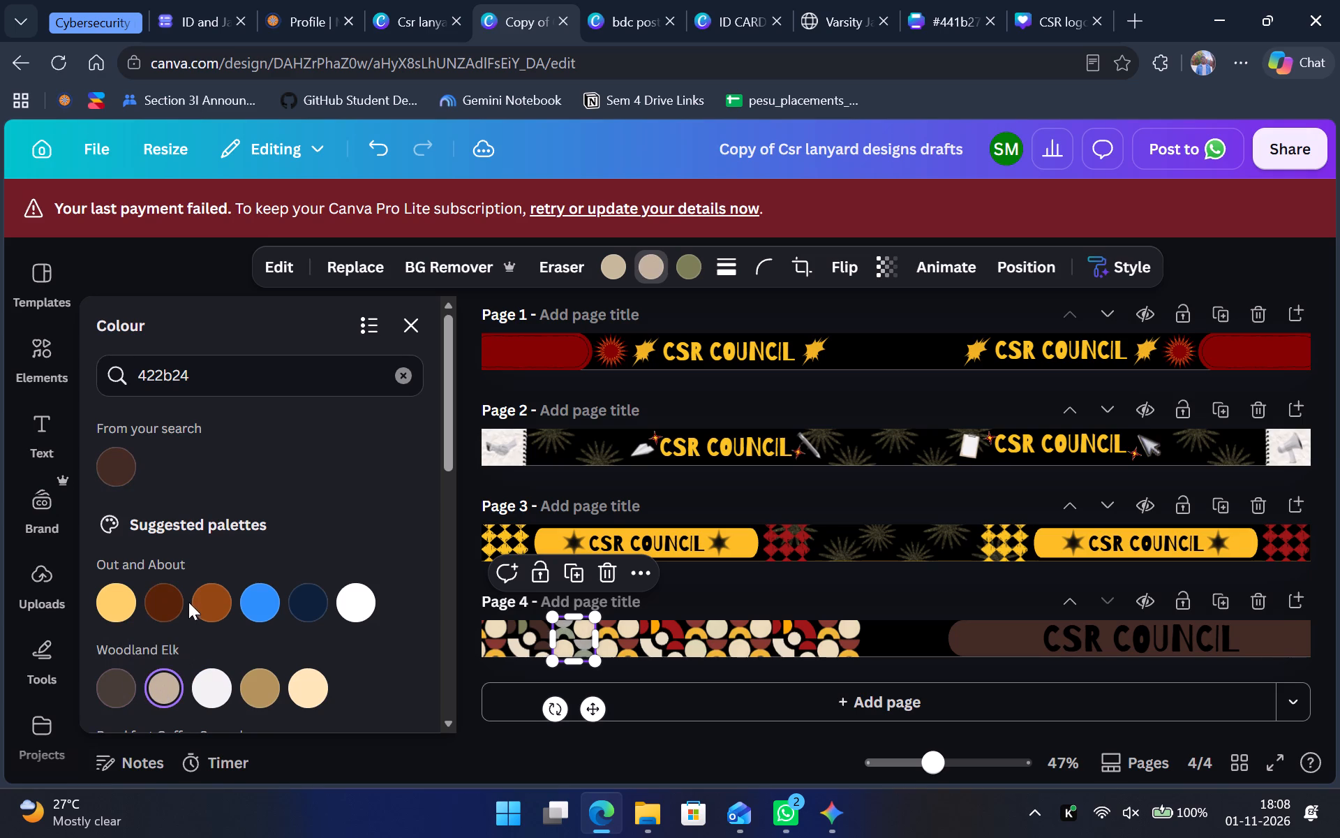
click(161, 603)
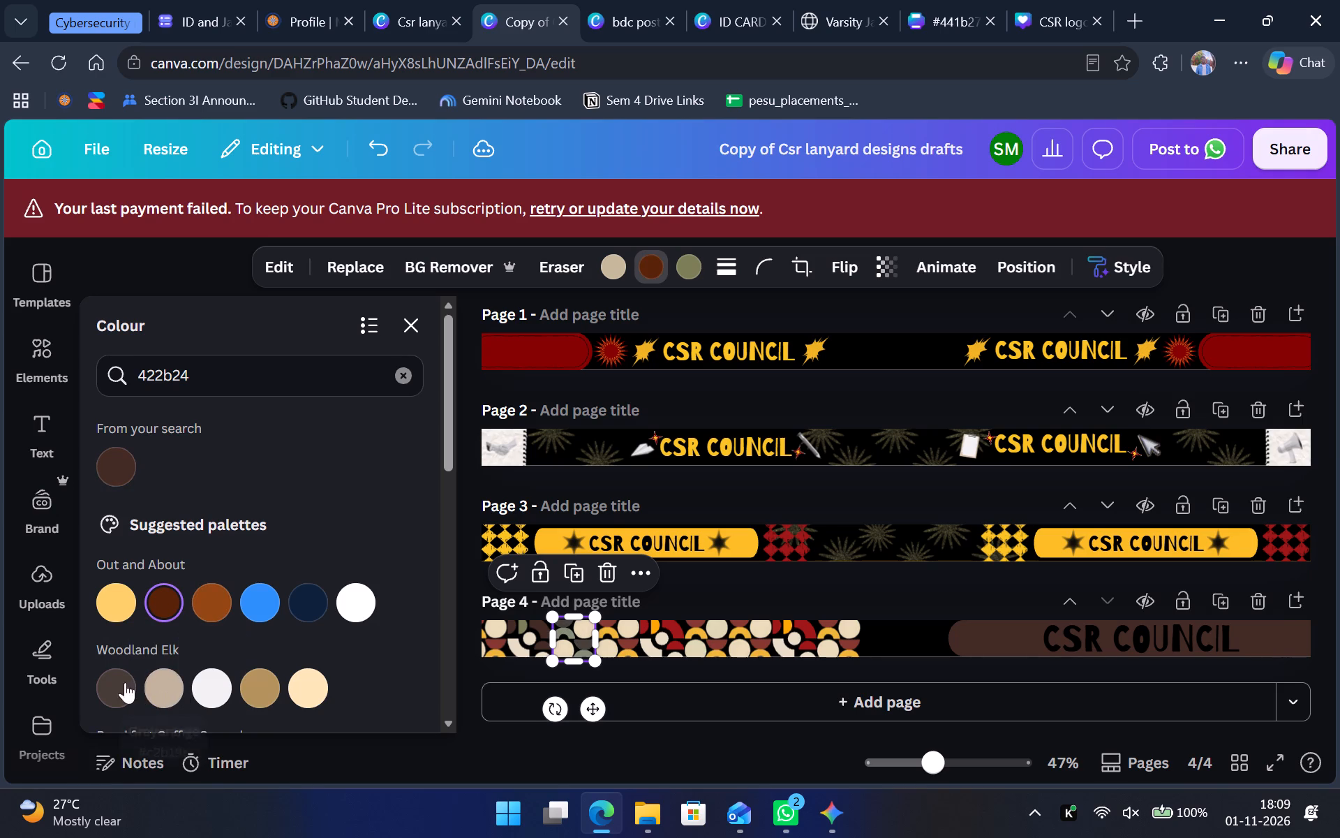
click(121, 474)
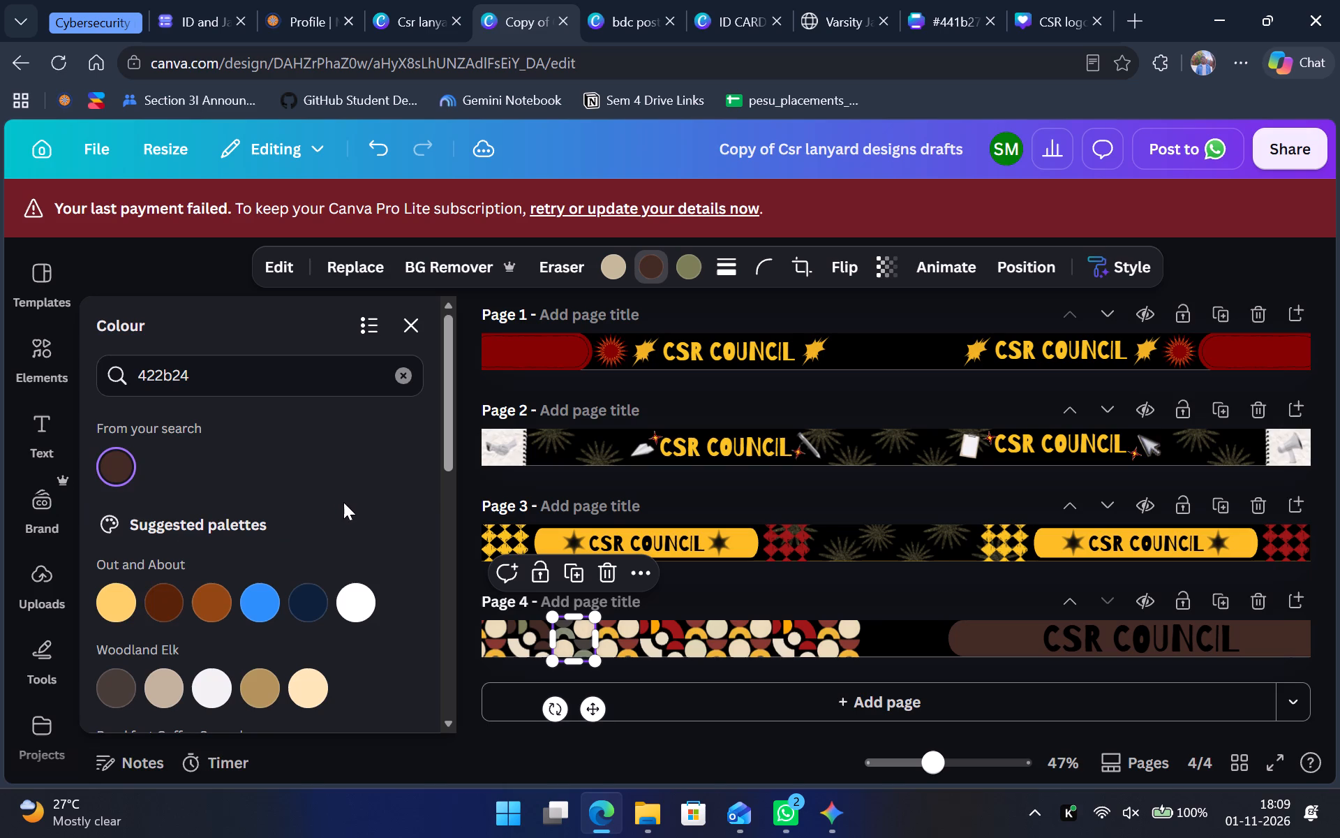
Recolour the fourth pattern tile on page 4, changing its red to dark brown 422b24 and its yellow to grey-olive 7b7f56.
click(614, 641)
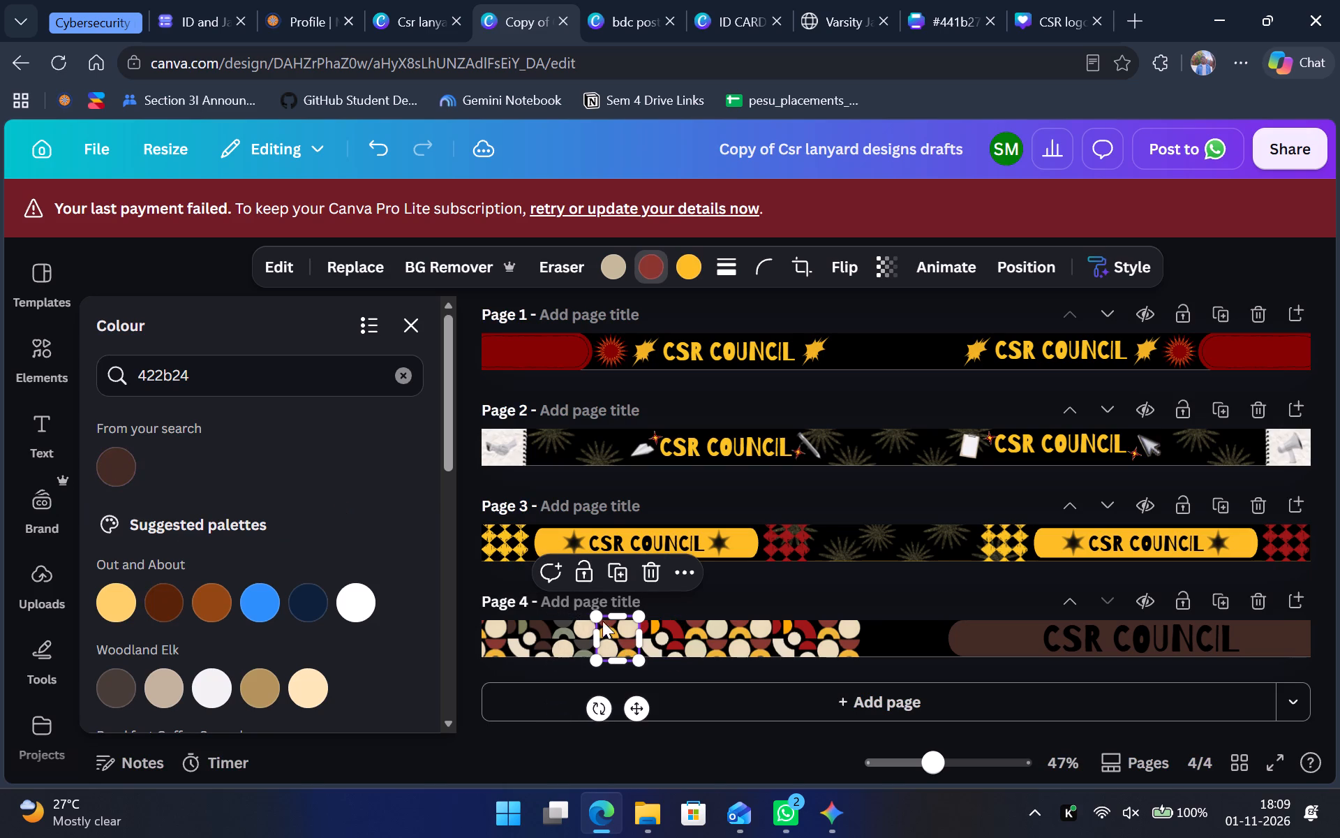
click(119, 461)
click(701, 270)
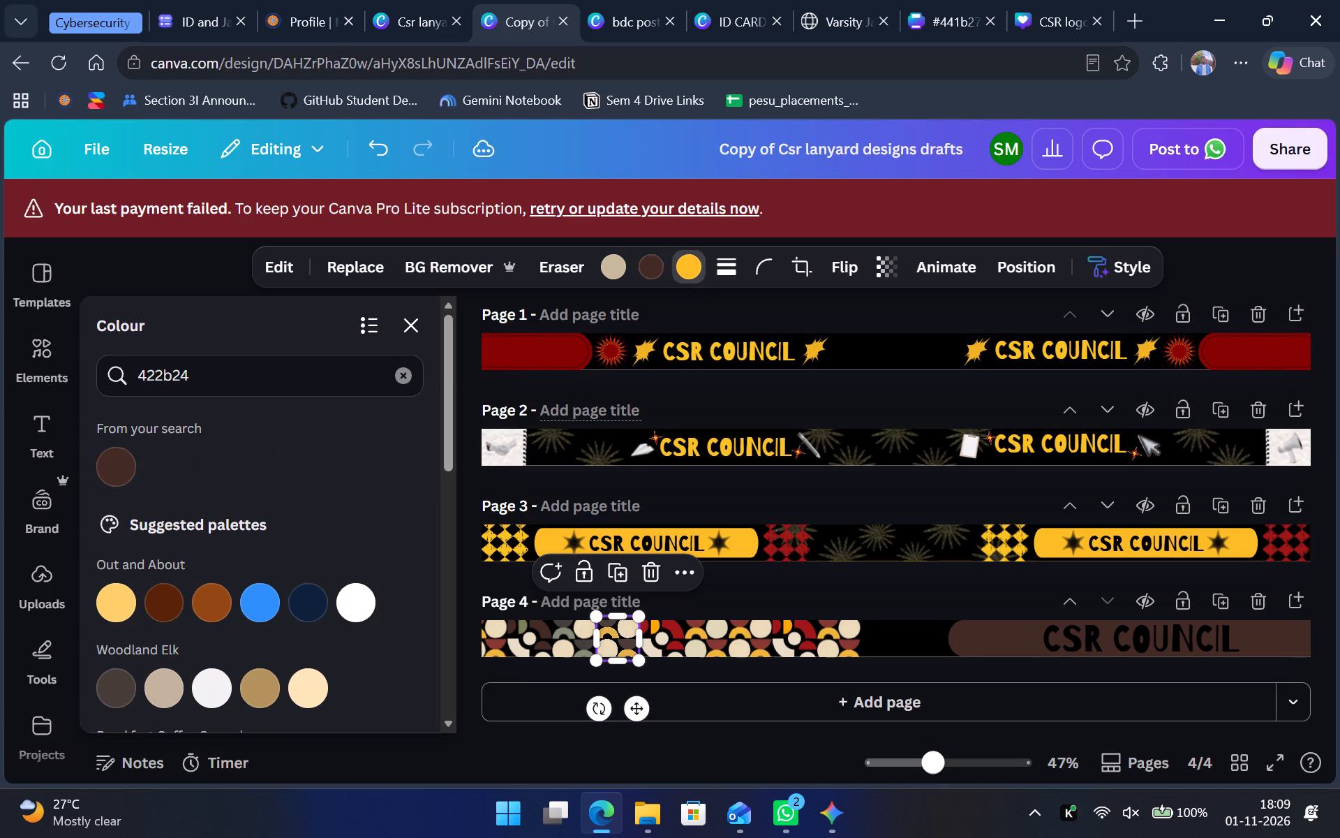
click(402, 373)
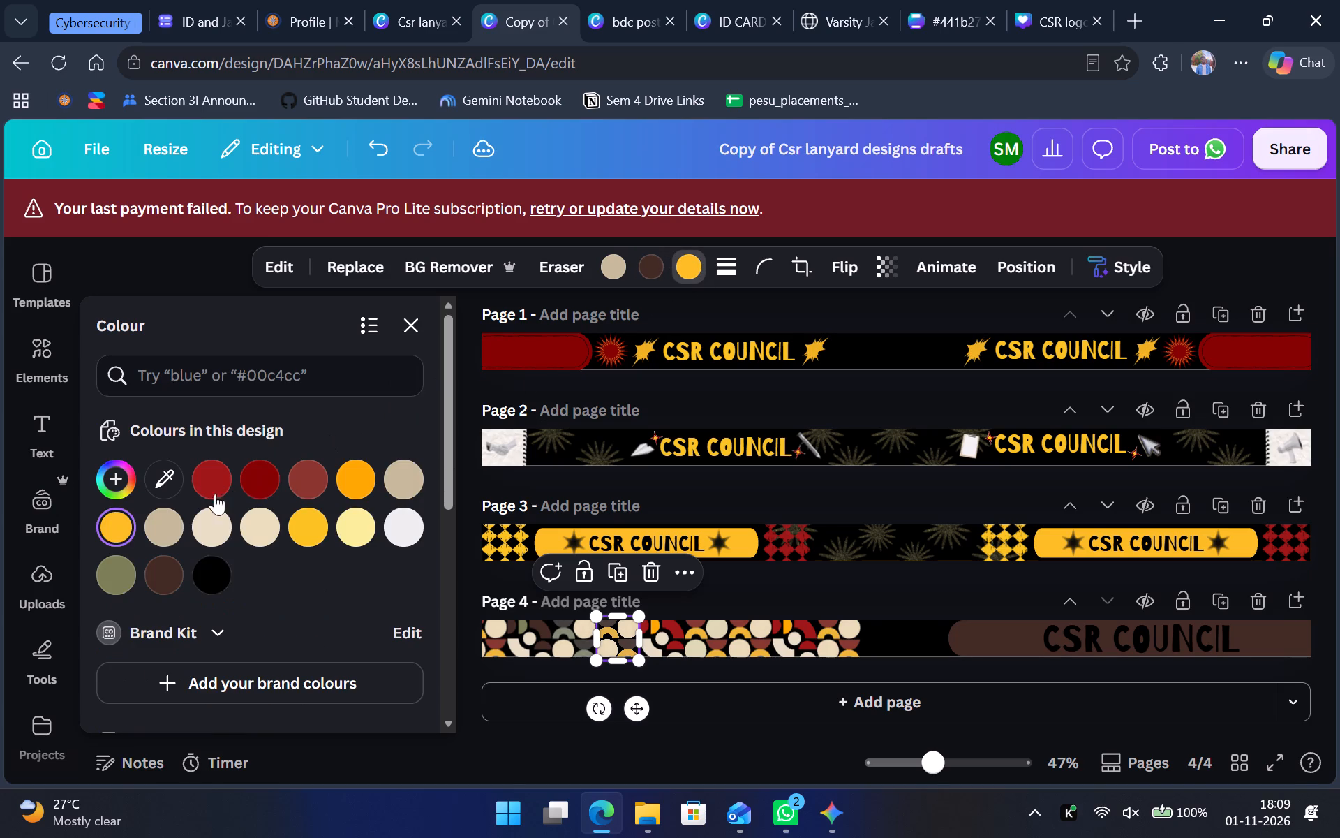
click(123, 566)
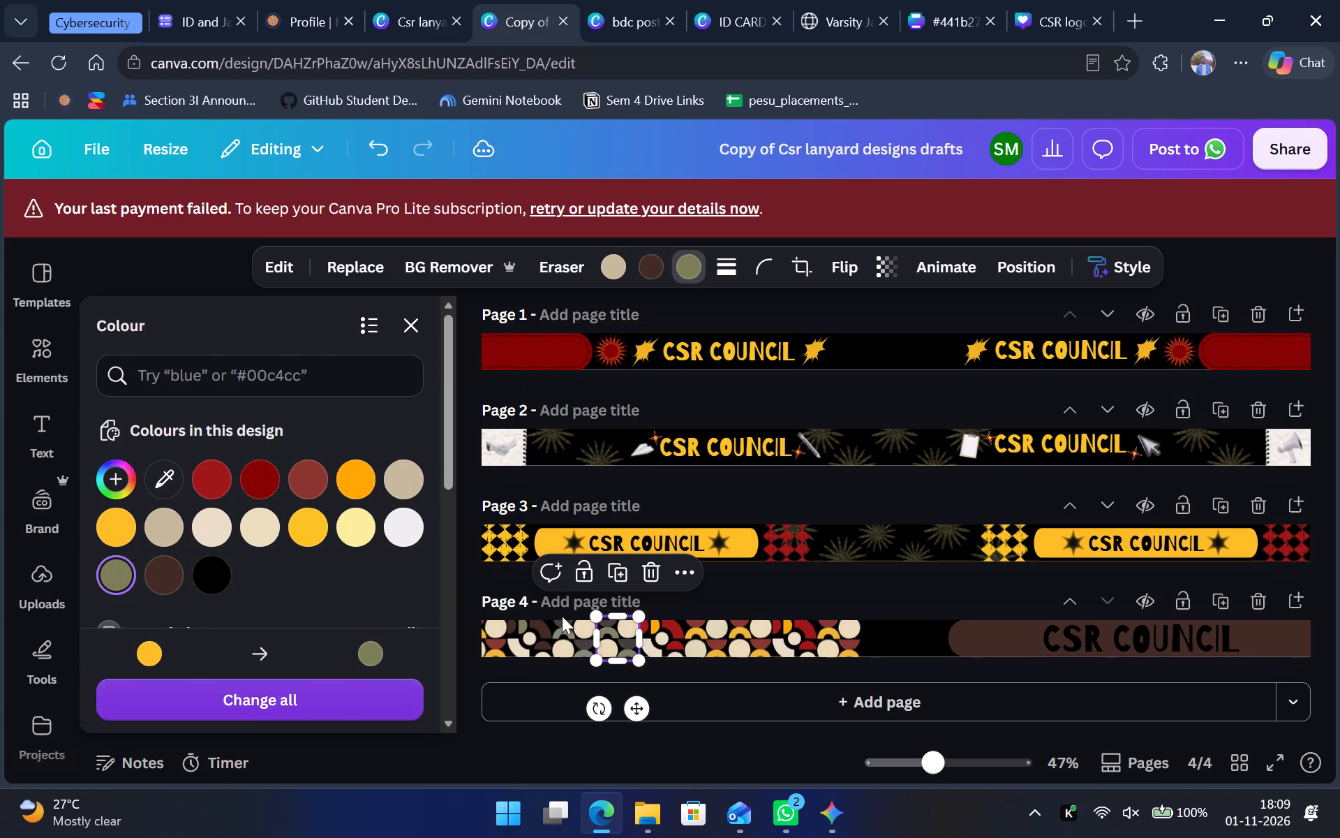
Recolour the yellow parts of the first pattern tile on page 4 to the grey-olive #7b7f56.
click(497, 640)
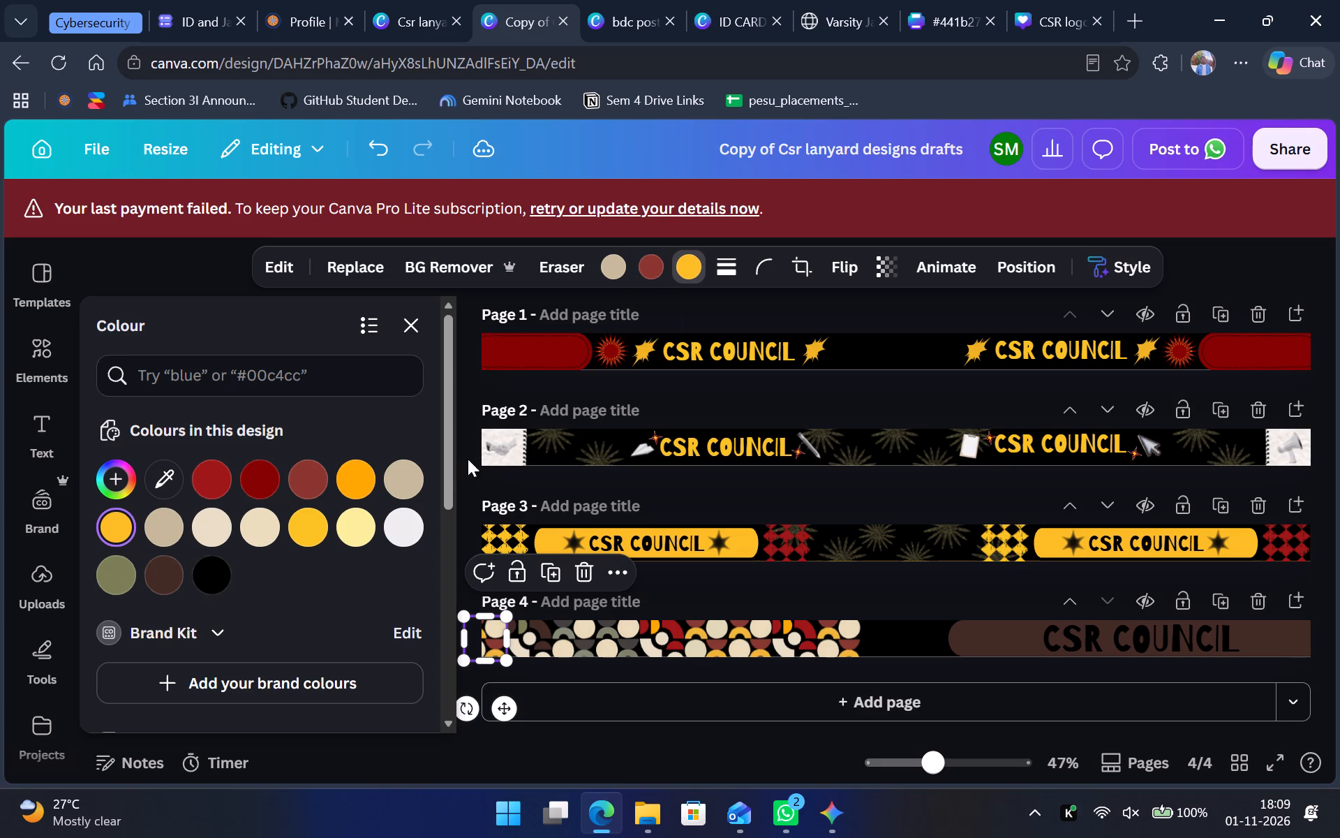
click(126, 571)
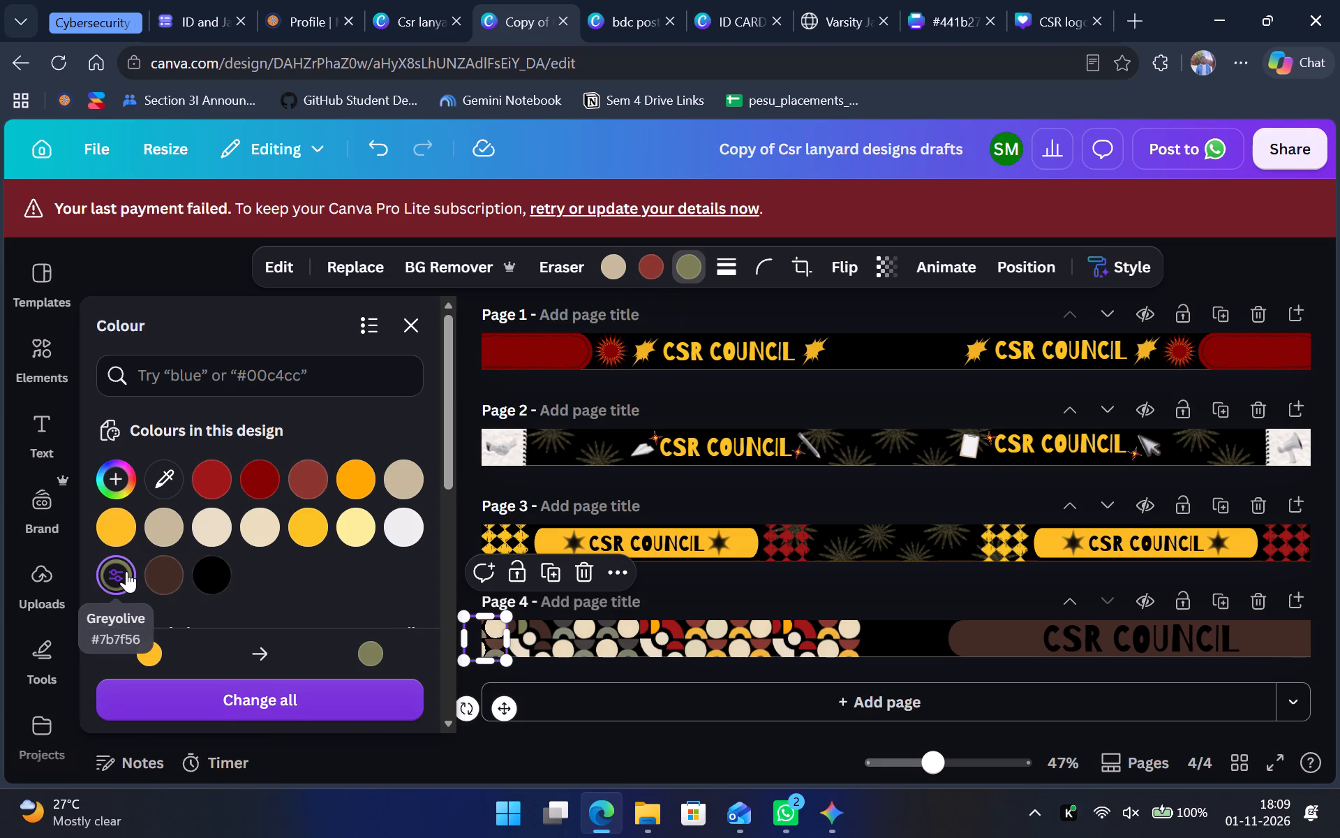
click(315, 597)
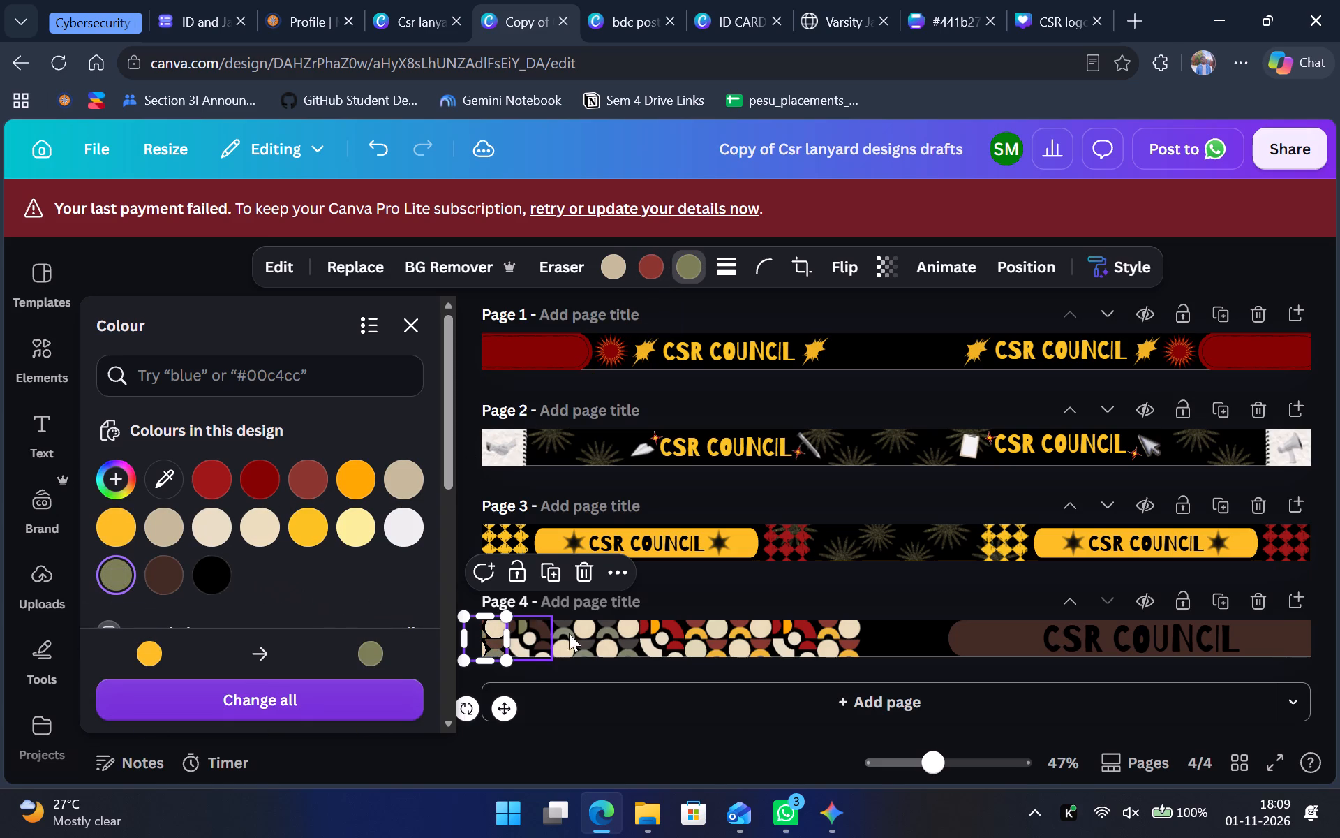
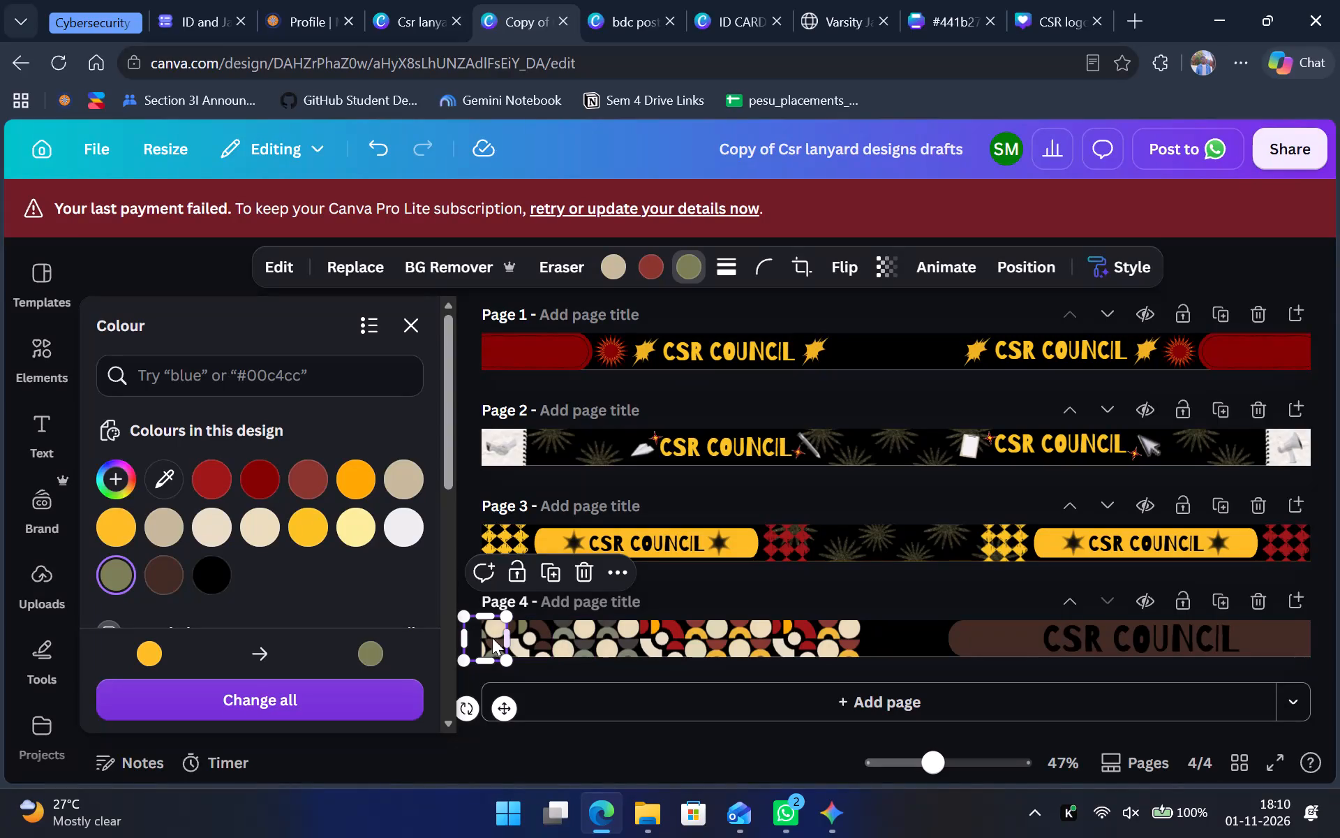
Recolour the muted red parts of the first pattern tile on page 4 with dark red #860202, brightening the shade to #9D0202.
click(644, 272)
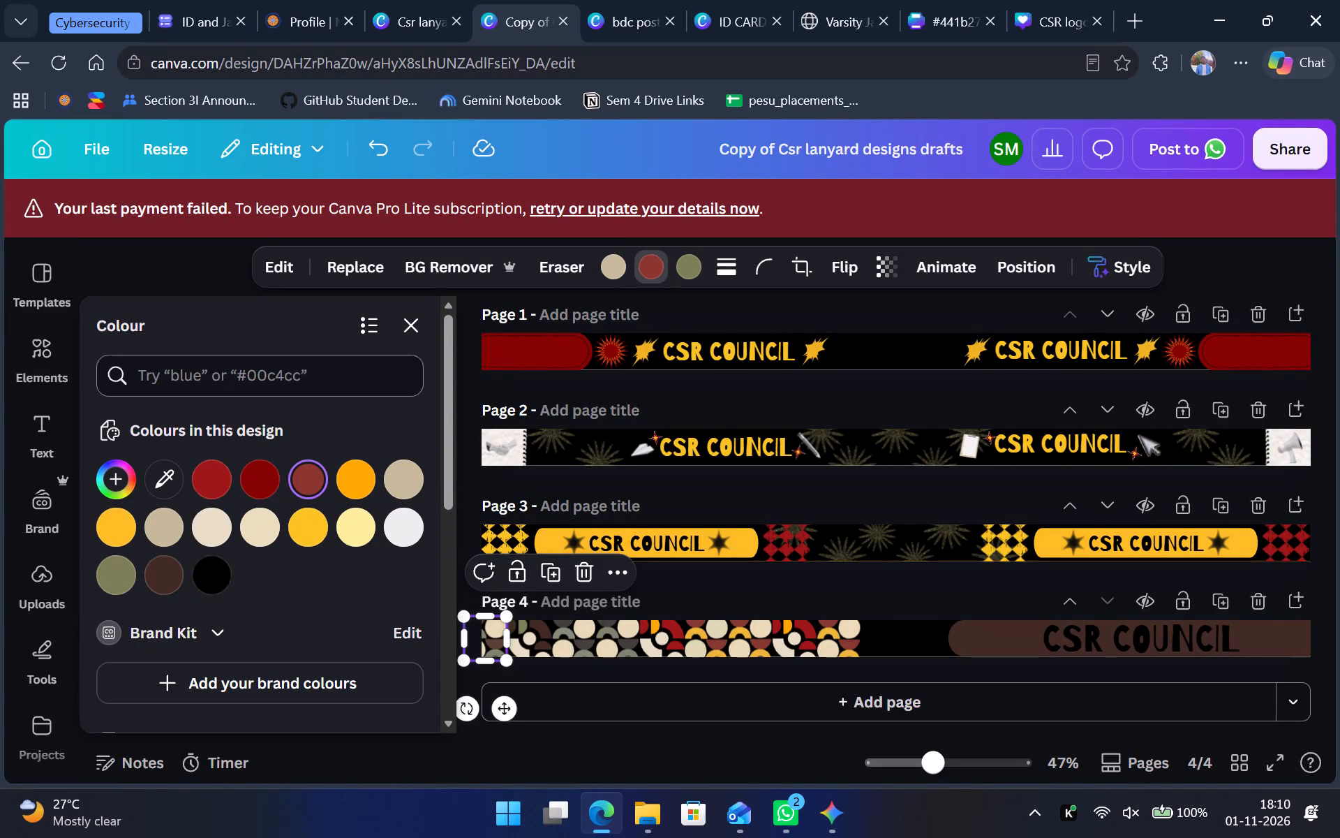
click(258, 480)
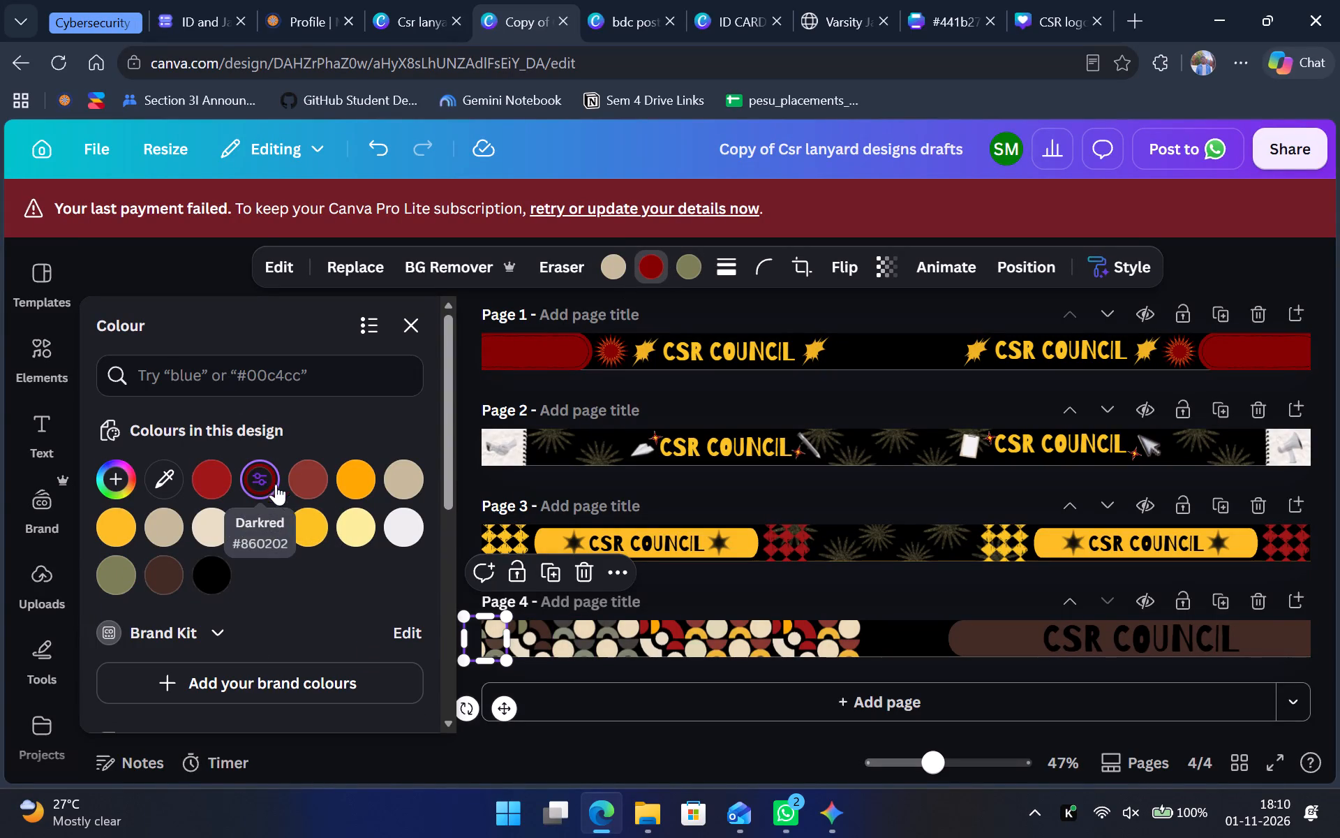
click(263, 473)
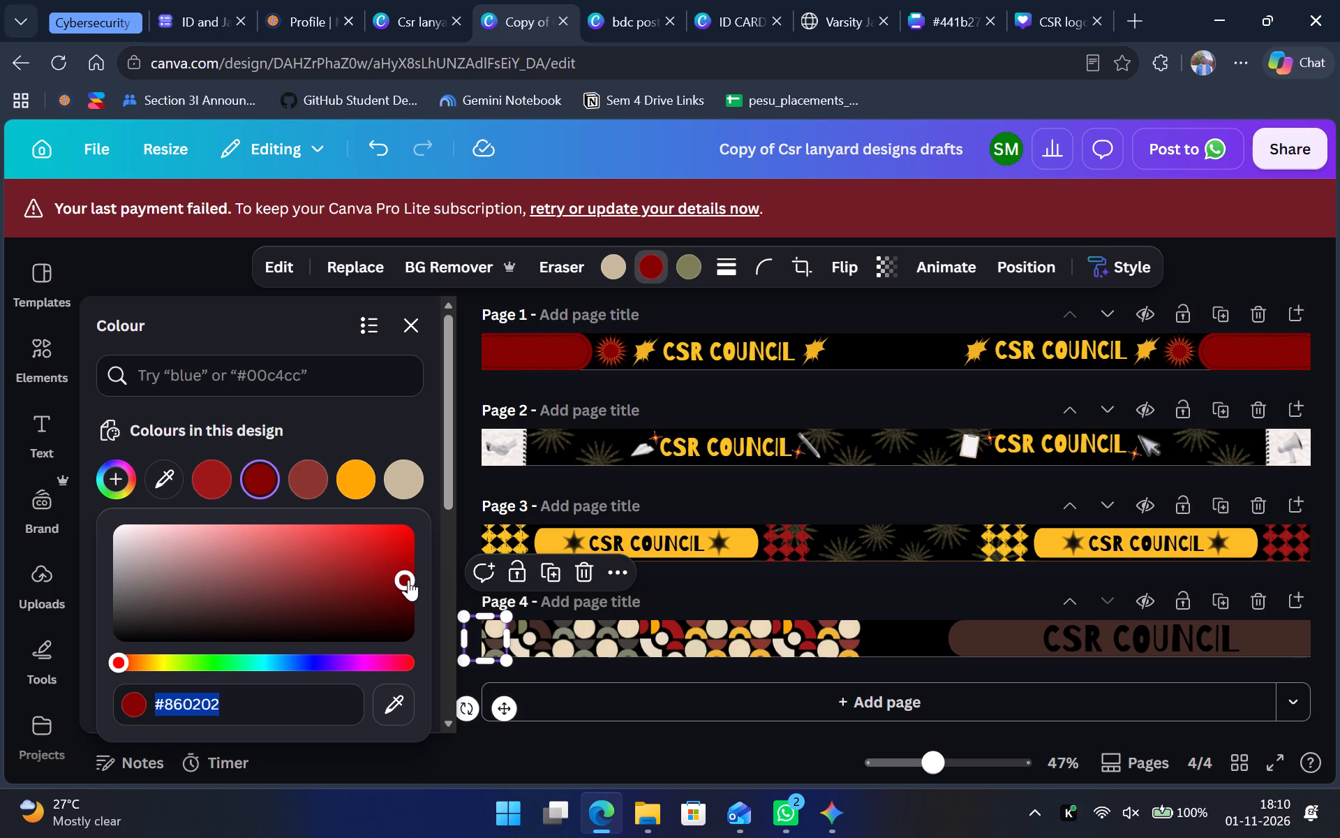
key(shift+Tab)
key(shift+Tab)
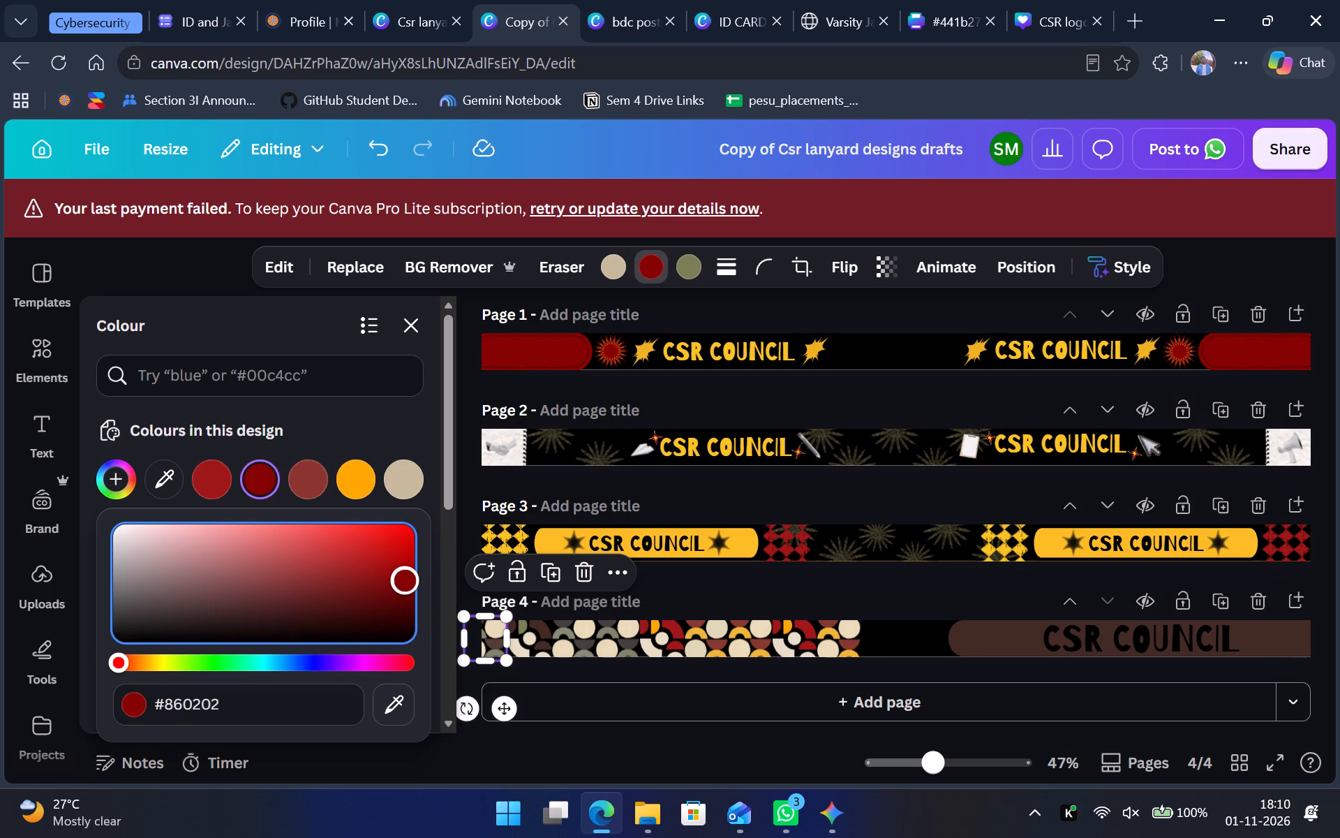
key(Up)
key(Up)
key(Up)
key(Up)
key(Up)
key(Up)
key(Up)
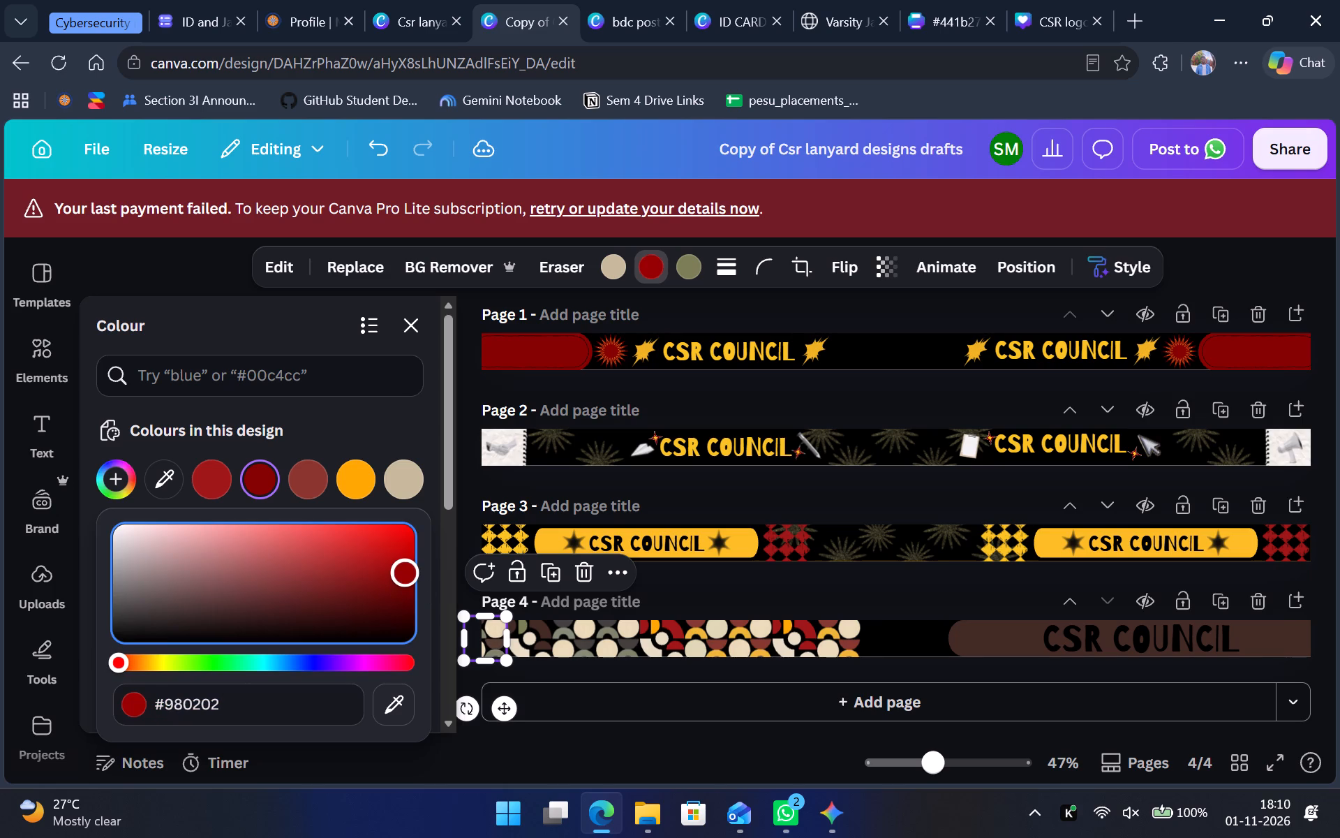
key(Up)
key(Up)
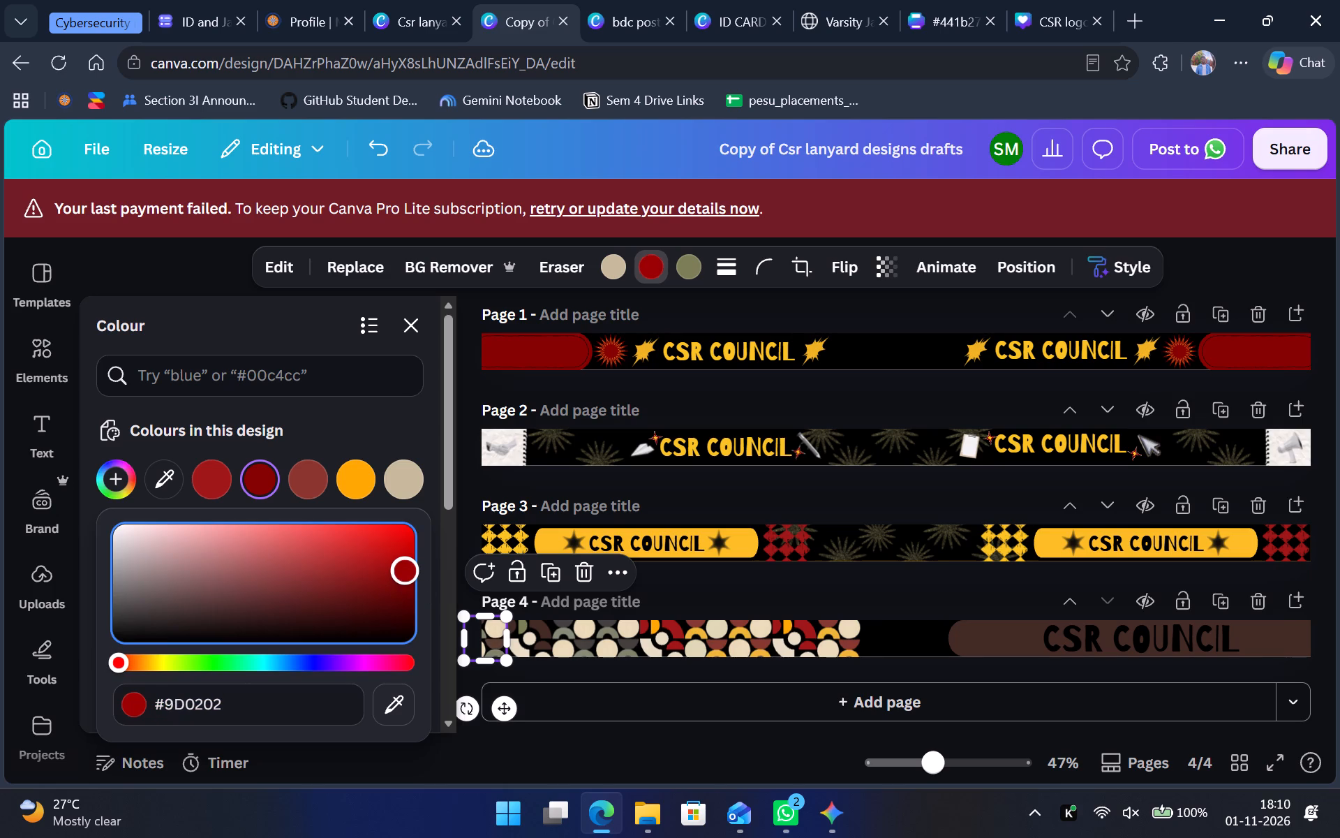
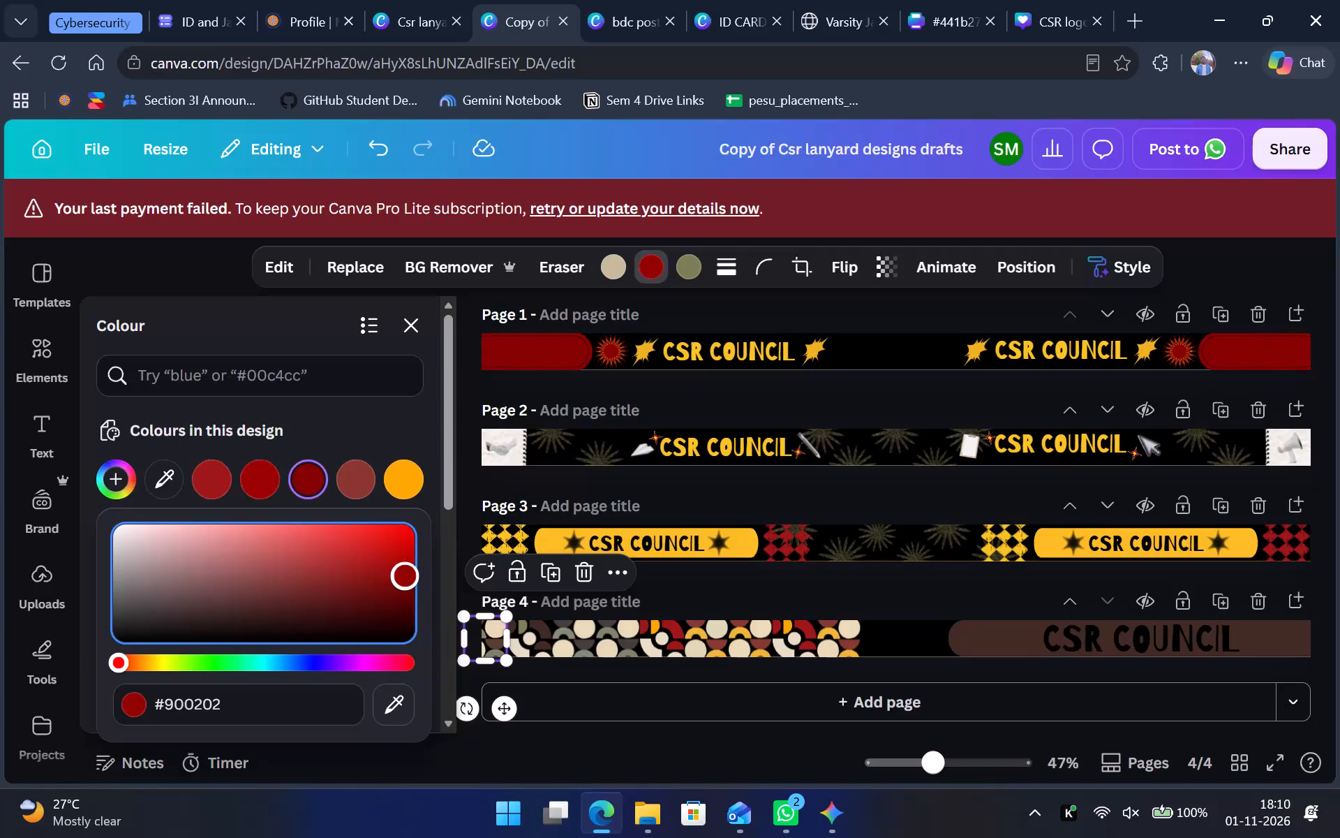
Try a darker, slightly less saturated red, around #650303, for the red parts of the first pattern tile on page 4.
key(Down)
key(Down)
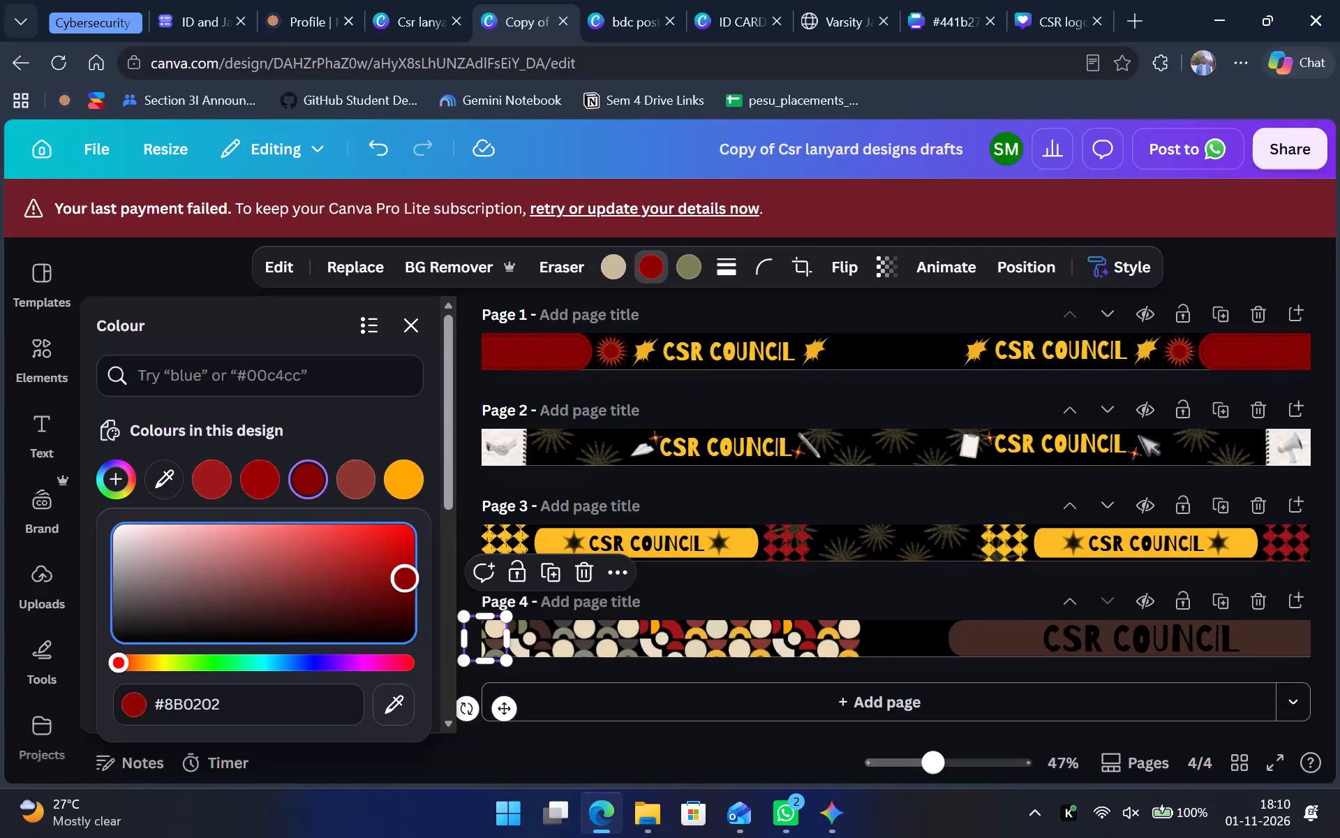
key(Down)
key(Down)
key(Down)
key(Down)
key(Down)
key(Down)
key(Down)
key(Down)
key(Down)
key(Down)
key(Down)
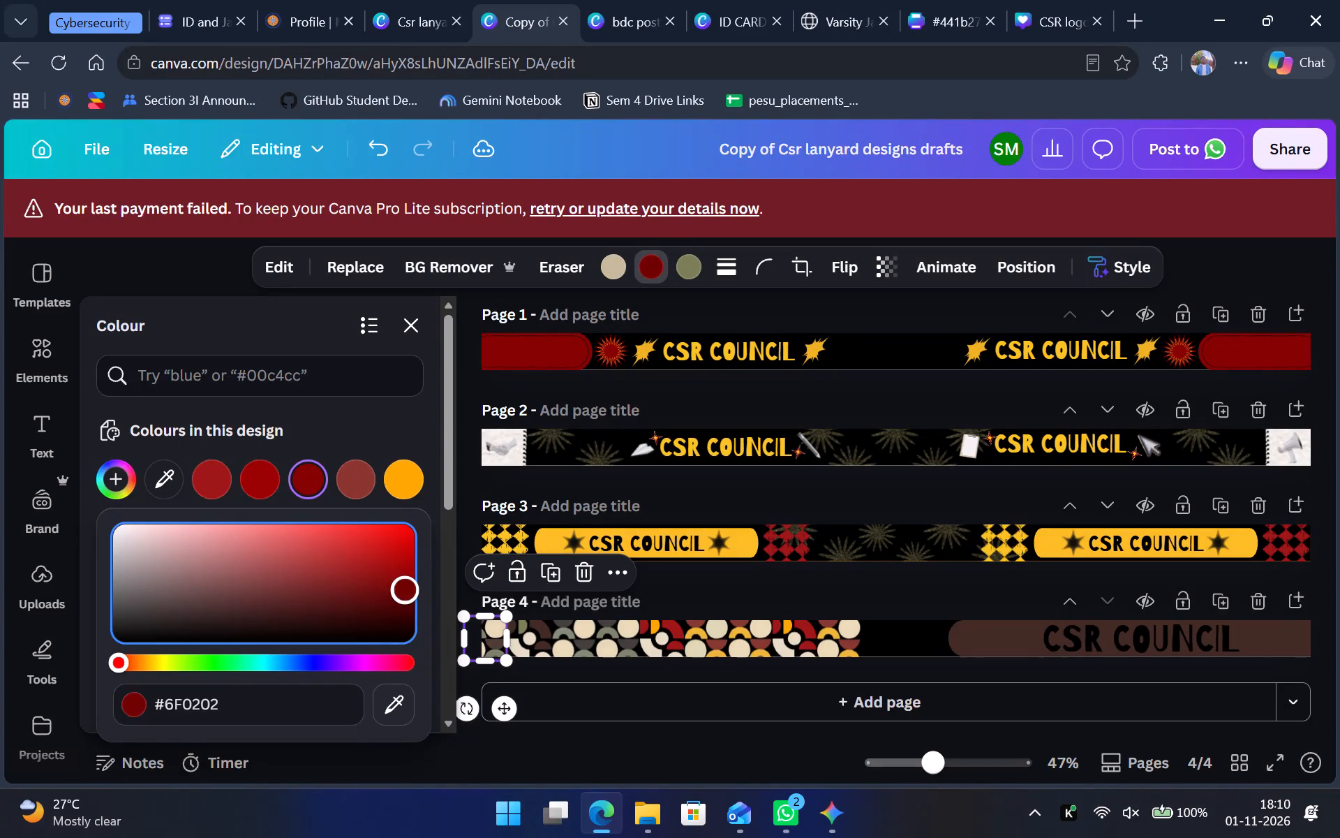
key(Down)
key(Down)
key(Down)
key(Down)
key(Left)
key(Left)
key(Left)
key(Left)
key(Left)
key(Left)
Brighten and fully saturate the red of page 4's first pattern tile to #9A0000.
key(Up)
key(Up)
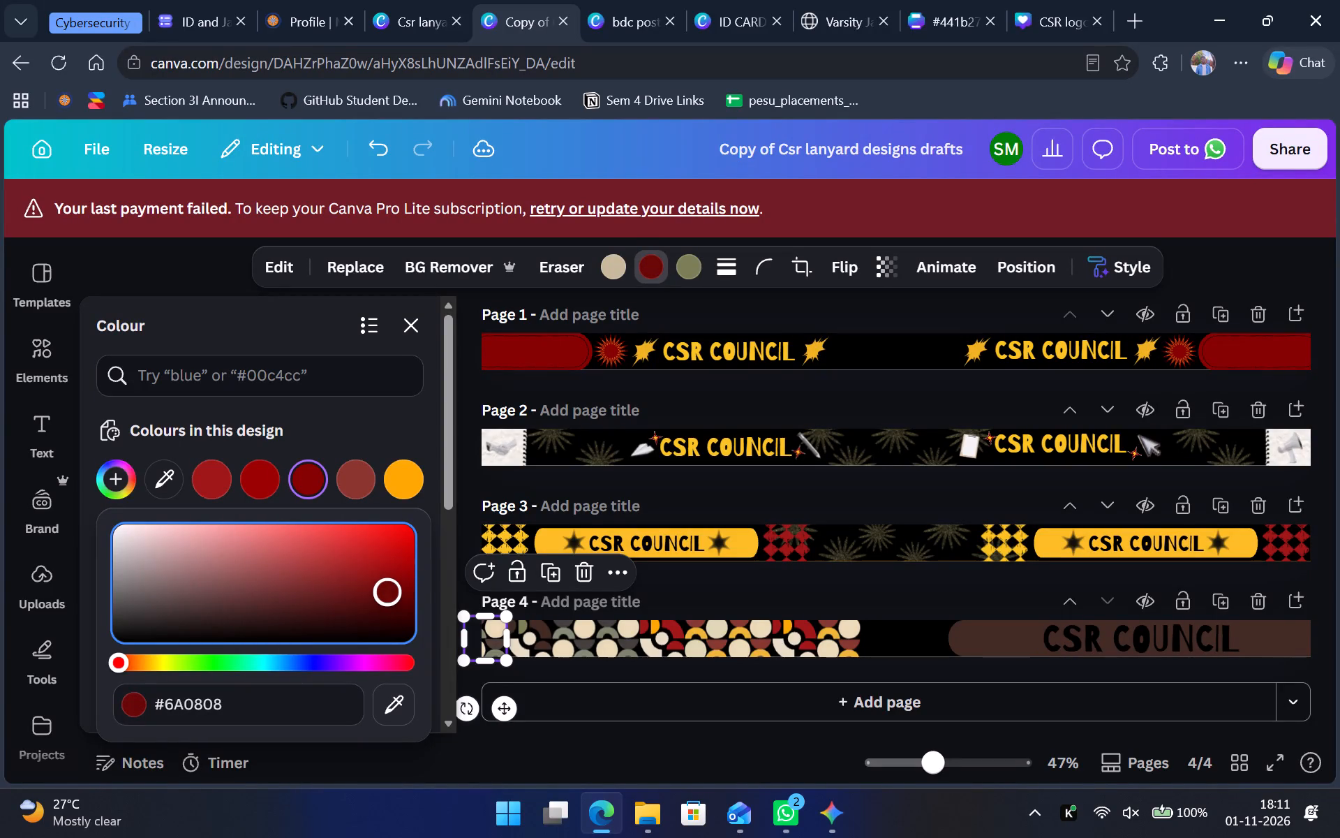
key(Up)
key(Up)
key(Up)
key(Up)
key(Up)
key(Up)
key(Up)
key(Up)
key(Up)
key(Up)
key(Up)
key(Up)
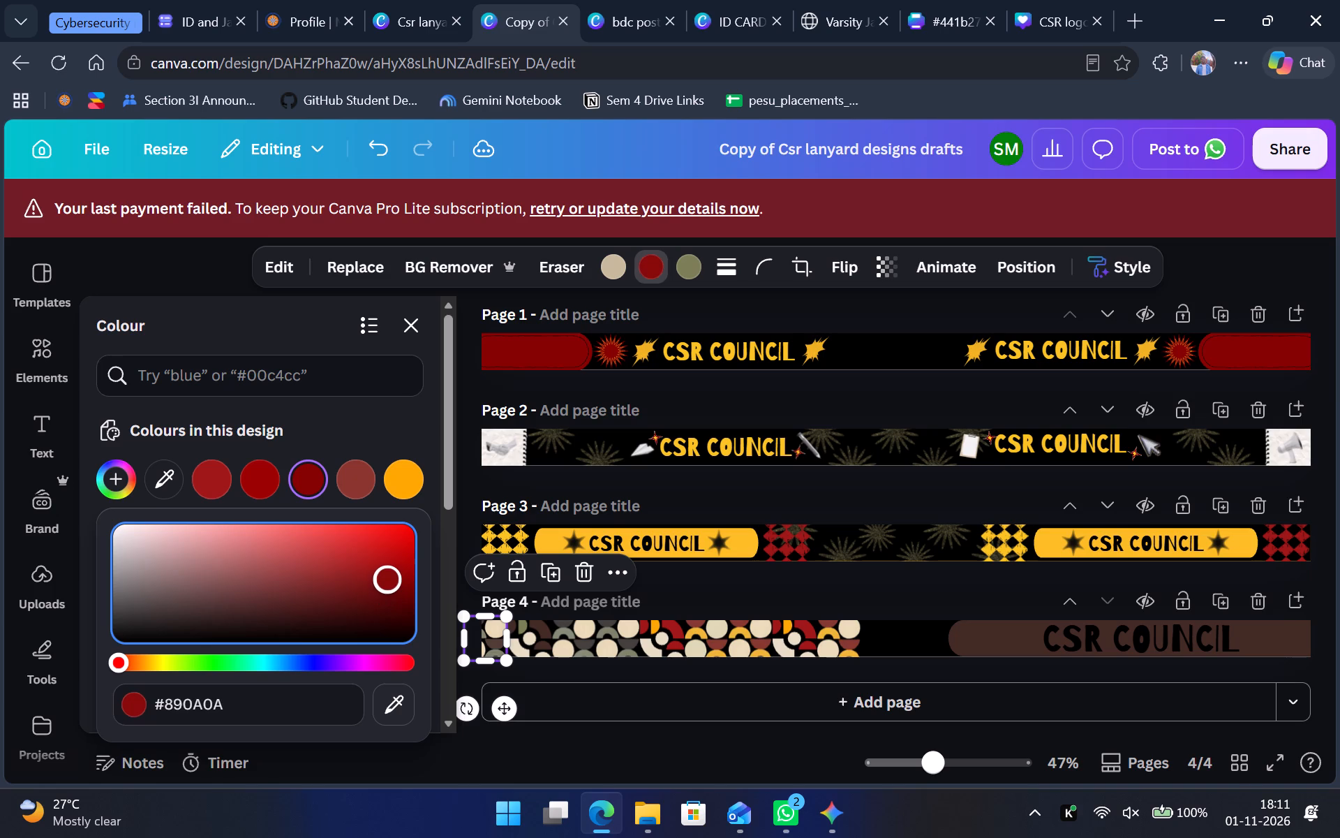
key(Up)
key(Up)
key(Up)
key(Up)
key(Up)
key(Up)
key(Up)
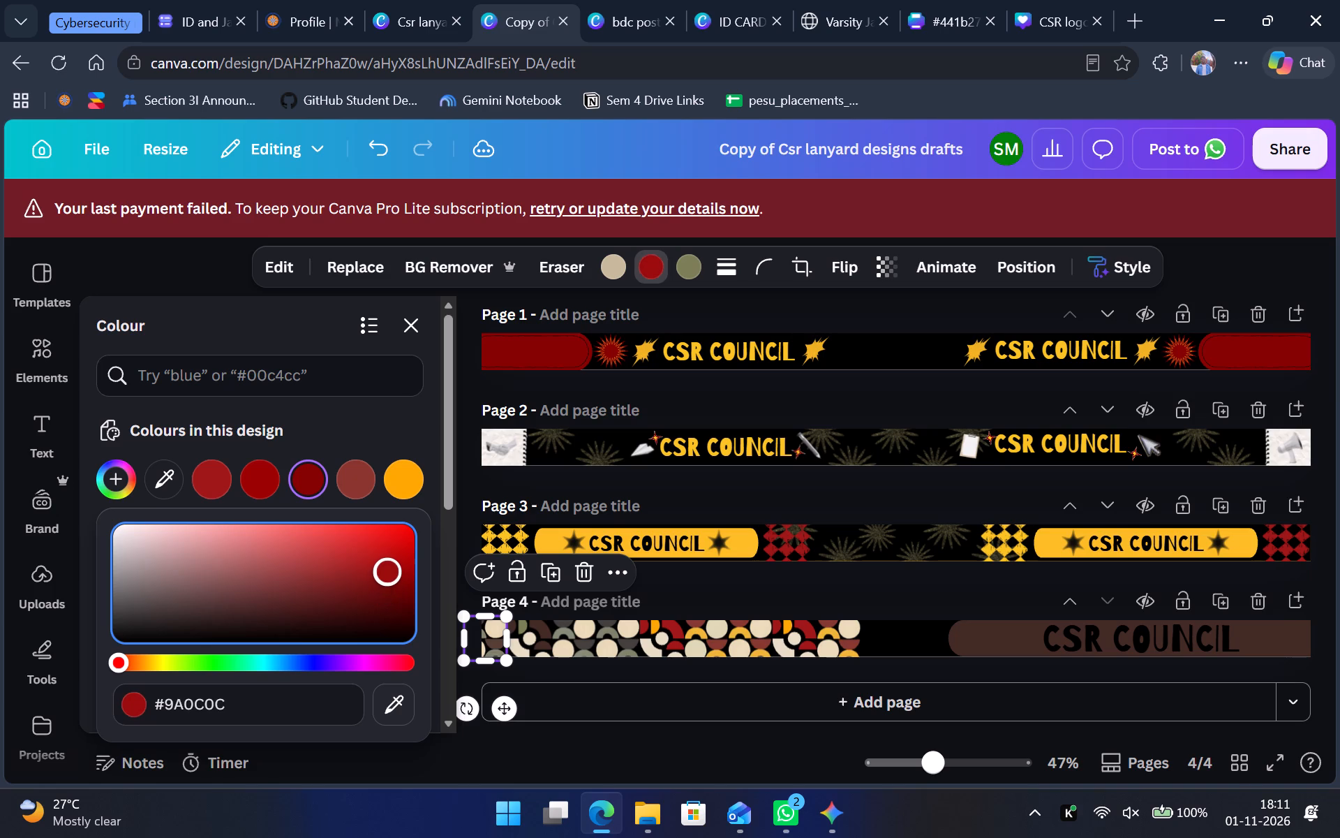
key(Right)
key(Right)
key(Right)
key(Right)
key(Right)
key(Right)
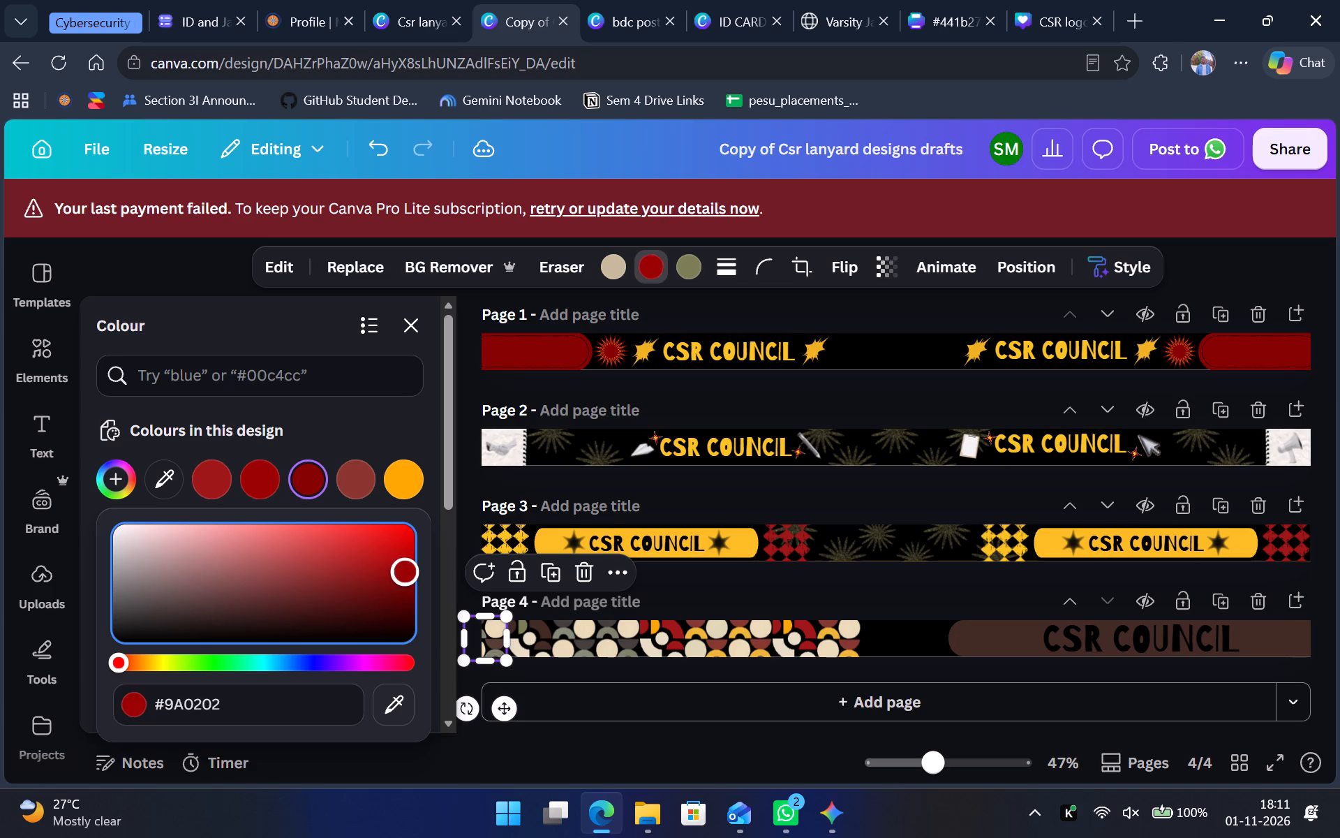
key(Right)
key(Right)
key(Right)
key(Right)
key(Right)
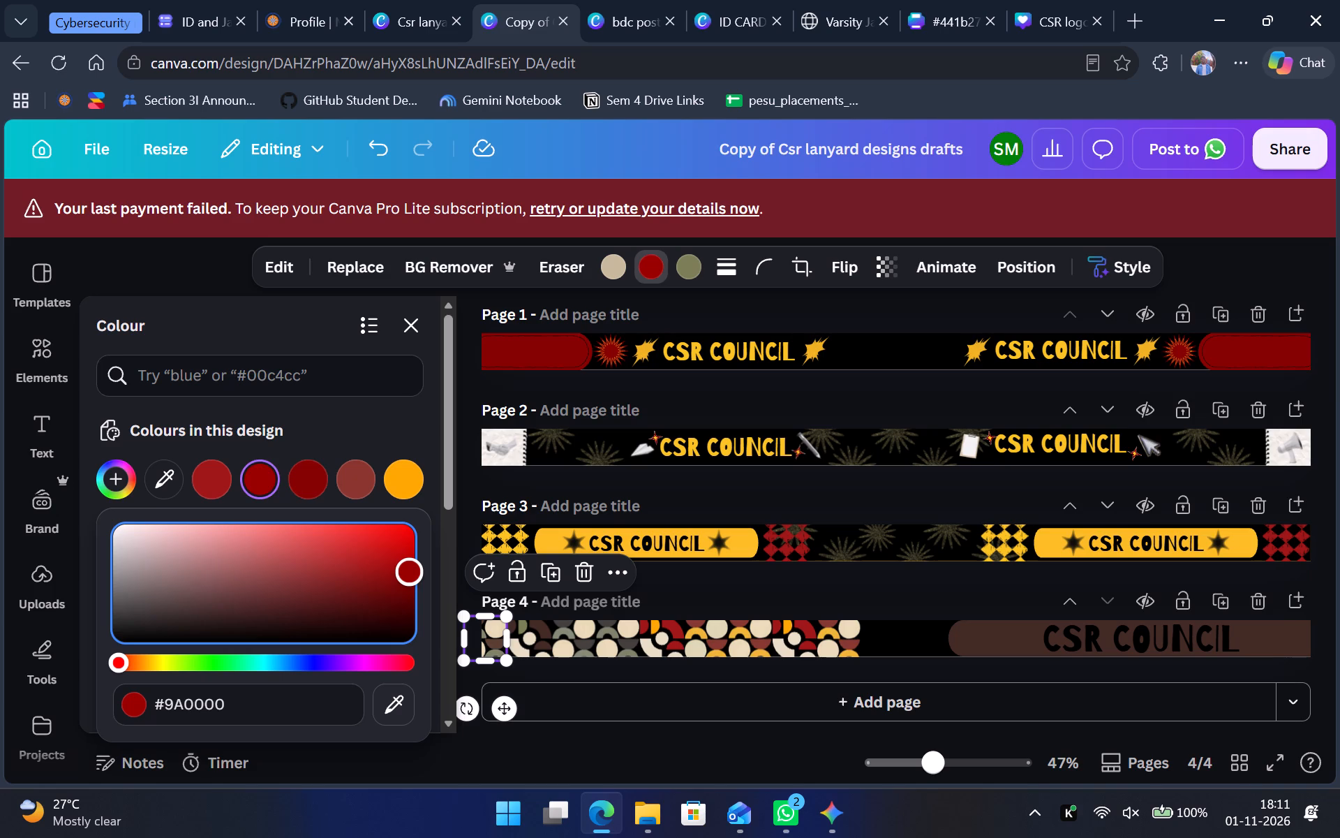
Copy the tile's red hex code #9A0000 and open a new browser tab.
double_click(214, 704)
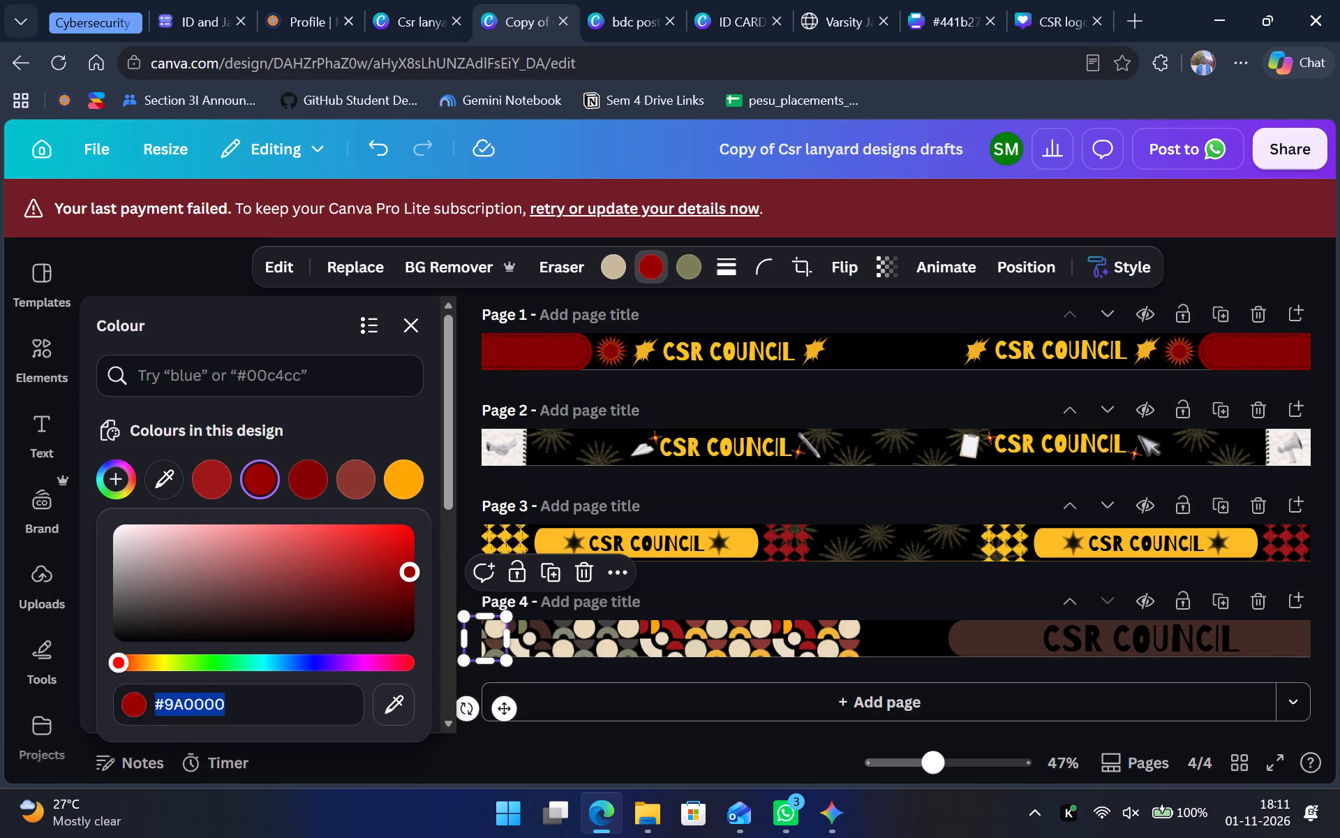
key(ctrl+c)
click(1126, 0)
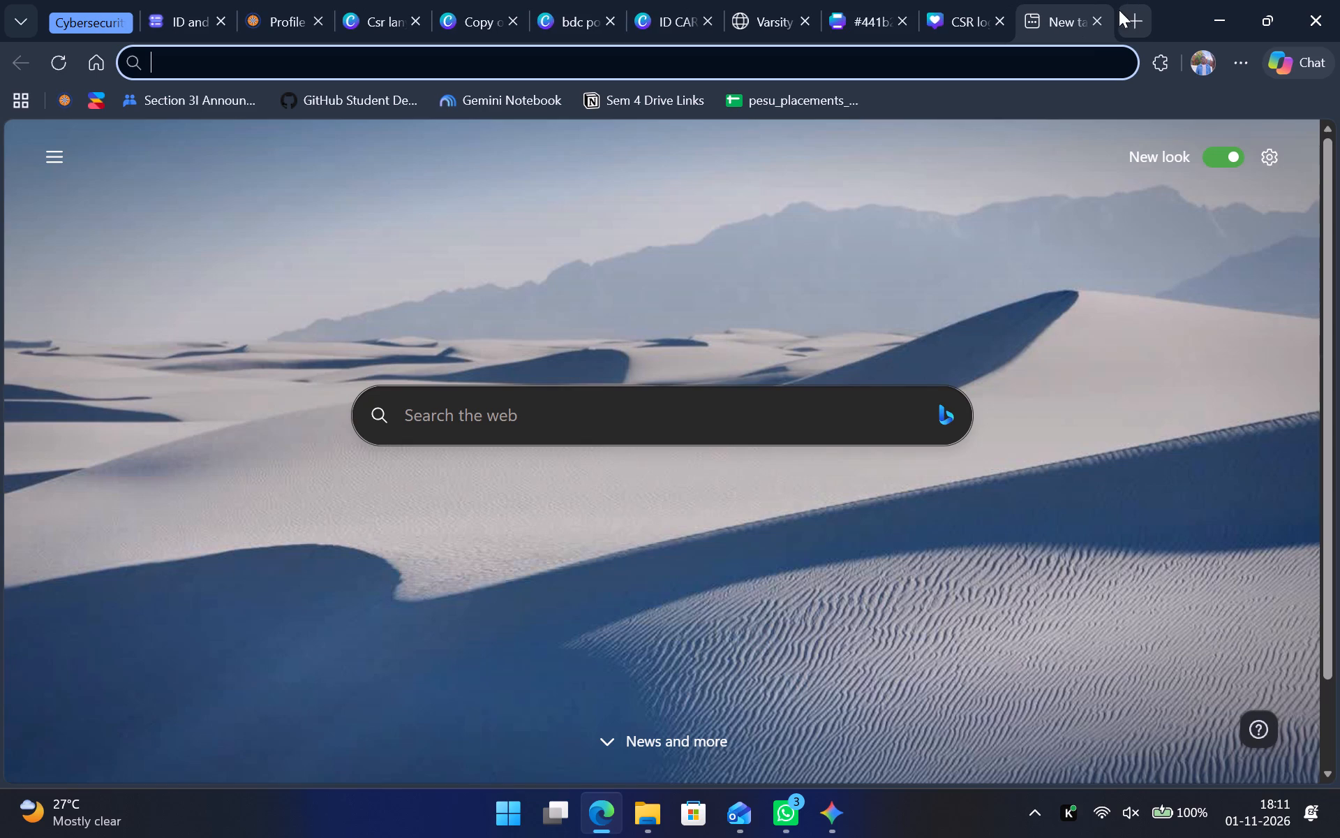
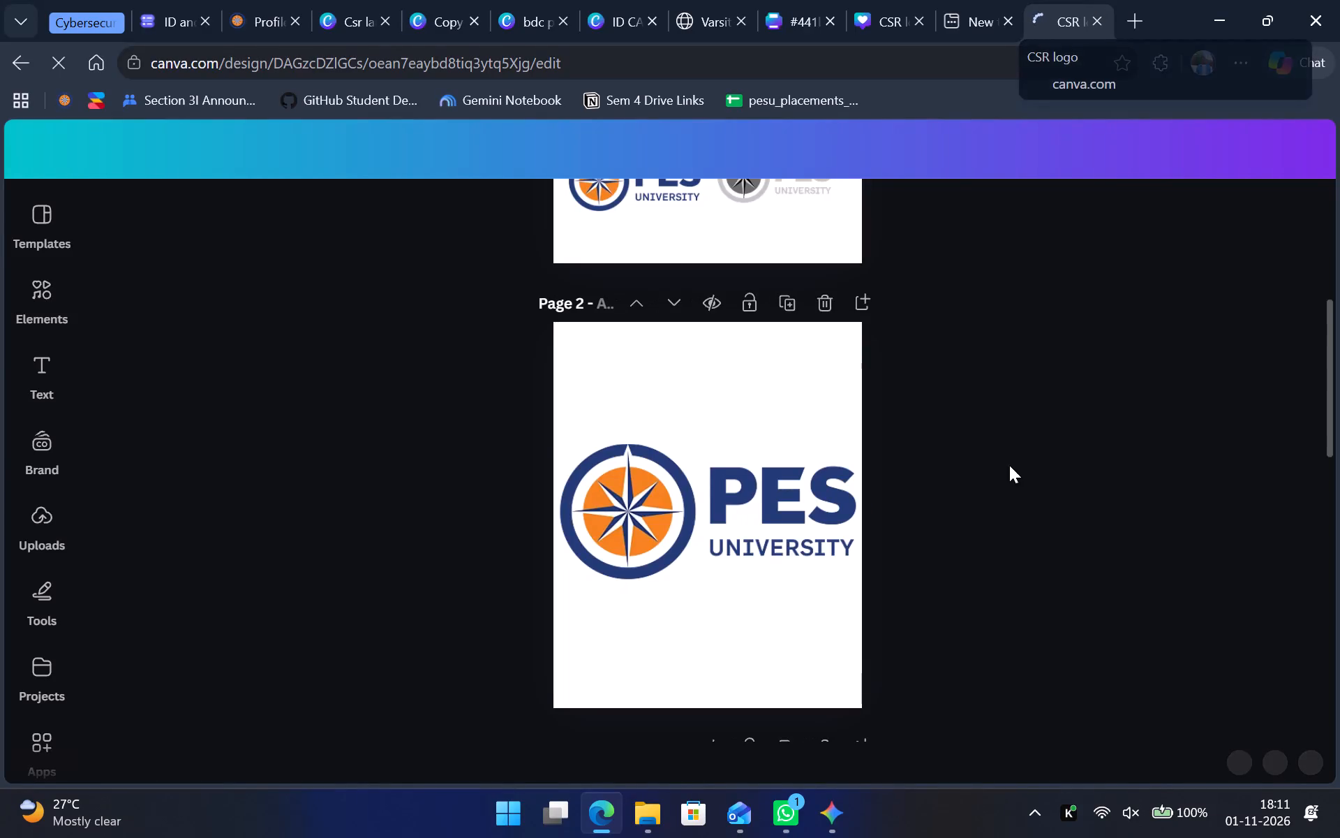
Close the duplicate CSR logo tab and the empty new tab, keeping one CSR logo design open.
scroll(1011, 471, up, 5)
scroll(1036, 480, down, 20)
scroll(1036, 480, down, 20)
scroll(1036, 480, down, 20)
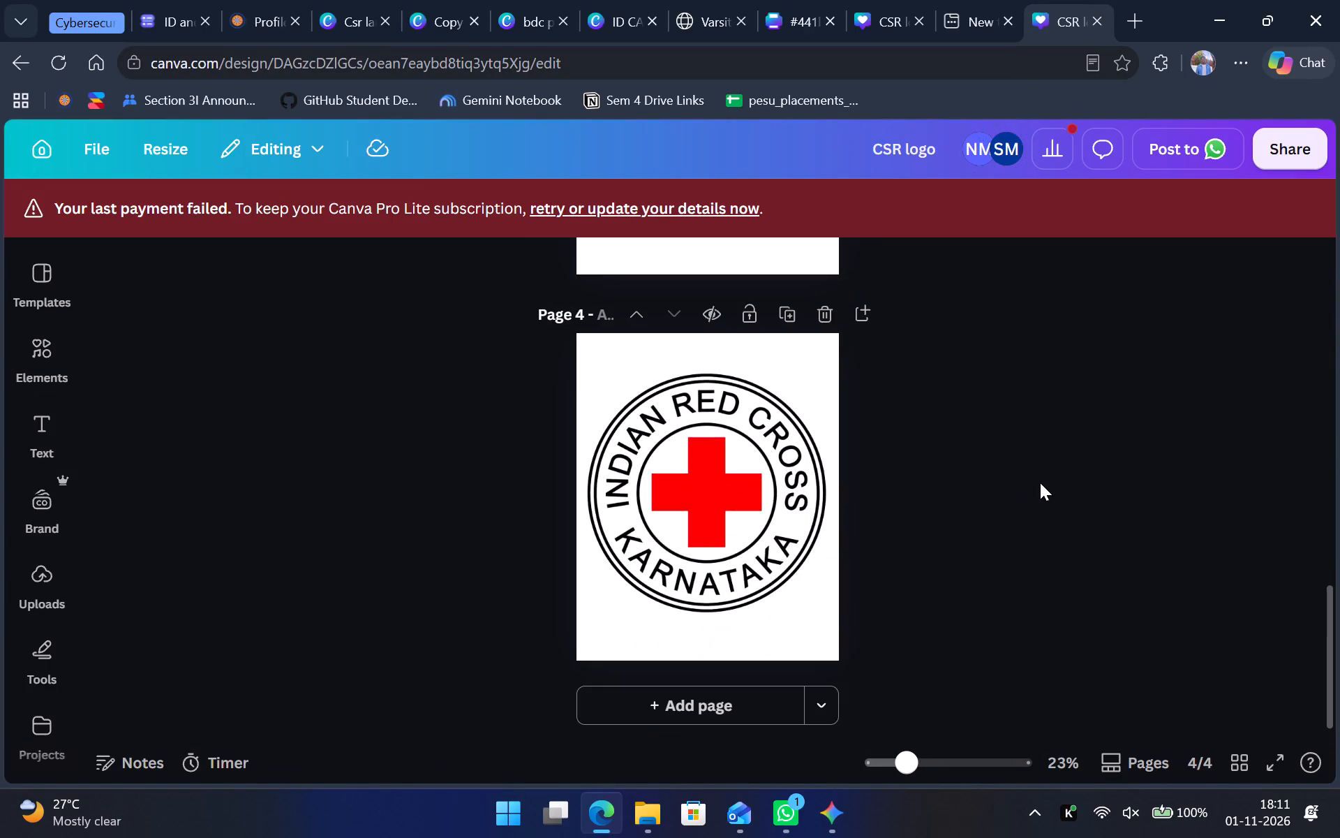
click(982, 156)
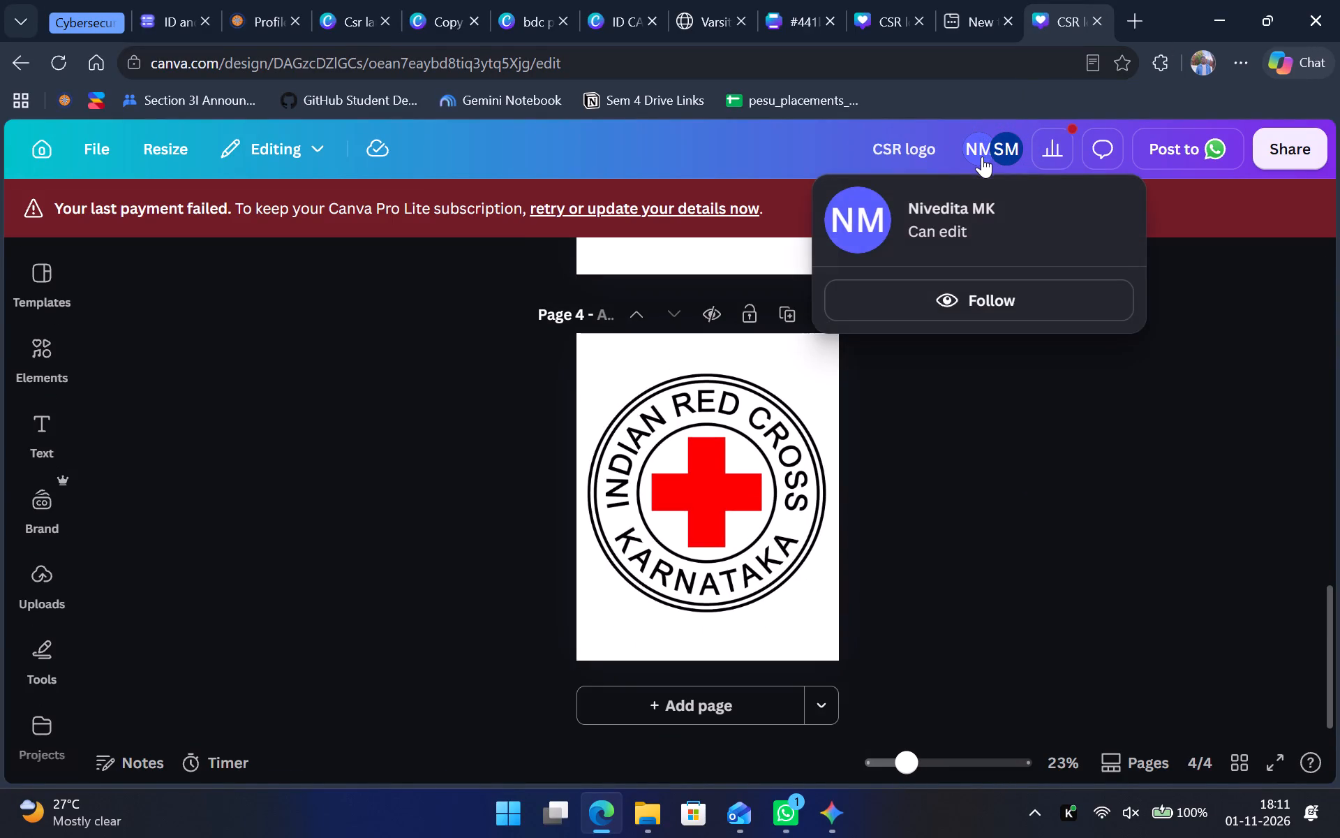
double_click(1043, 20)
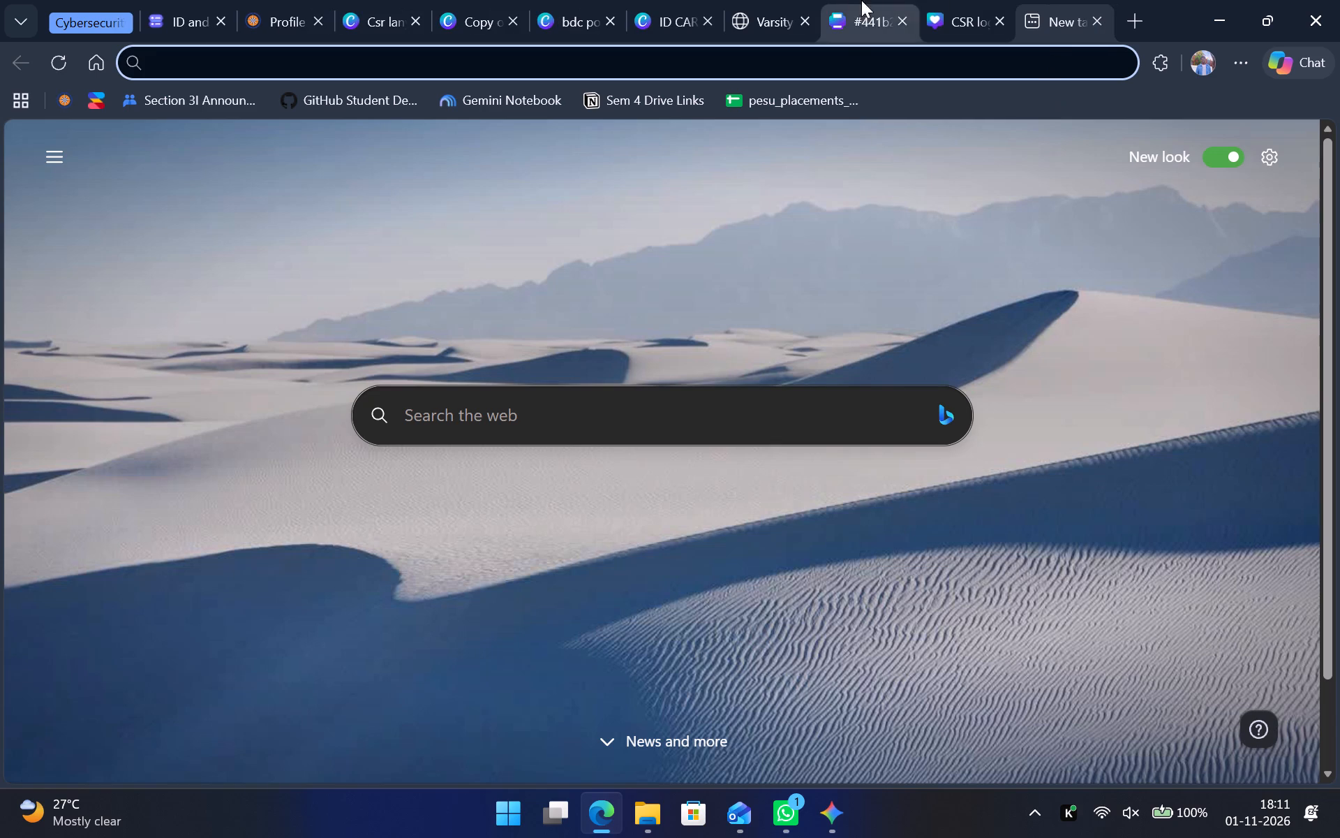
double_click(1046, 0)
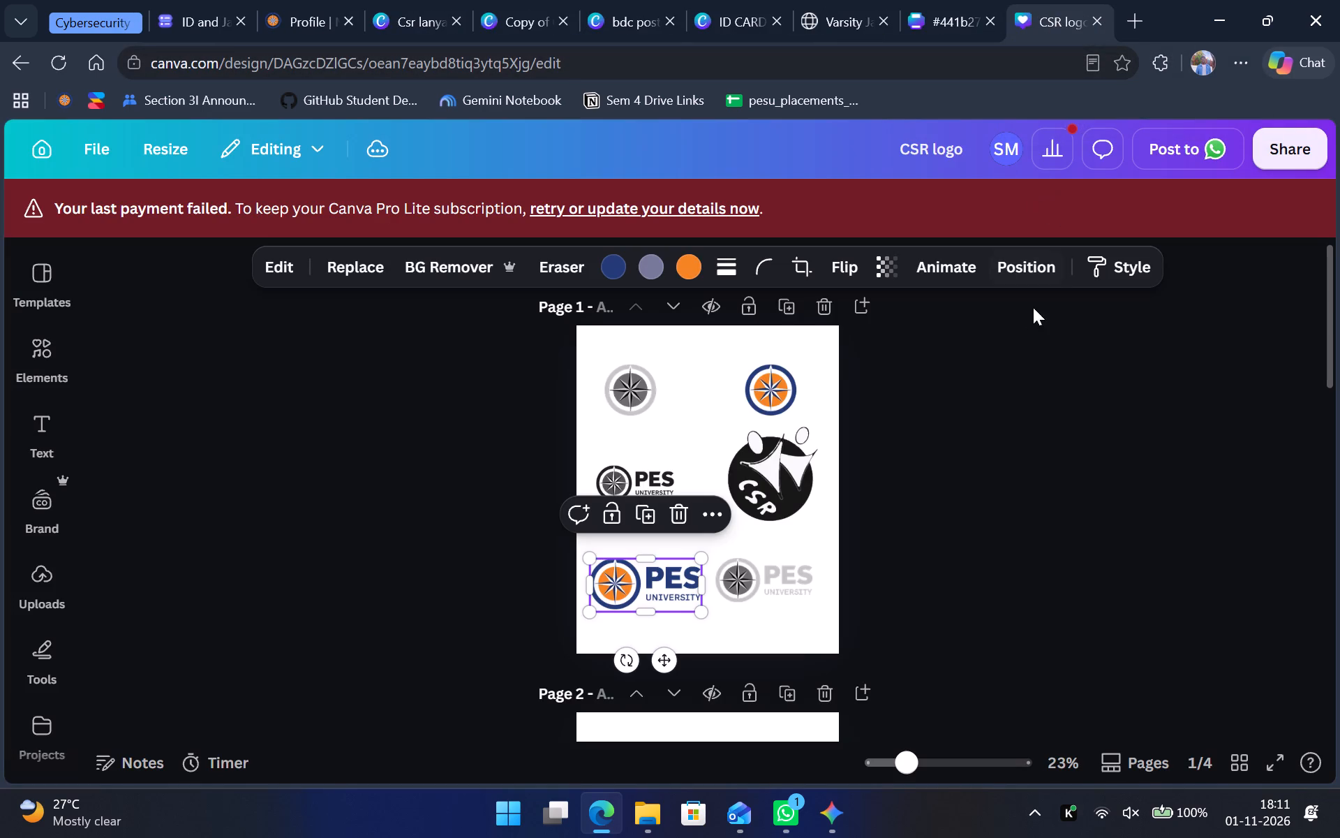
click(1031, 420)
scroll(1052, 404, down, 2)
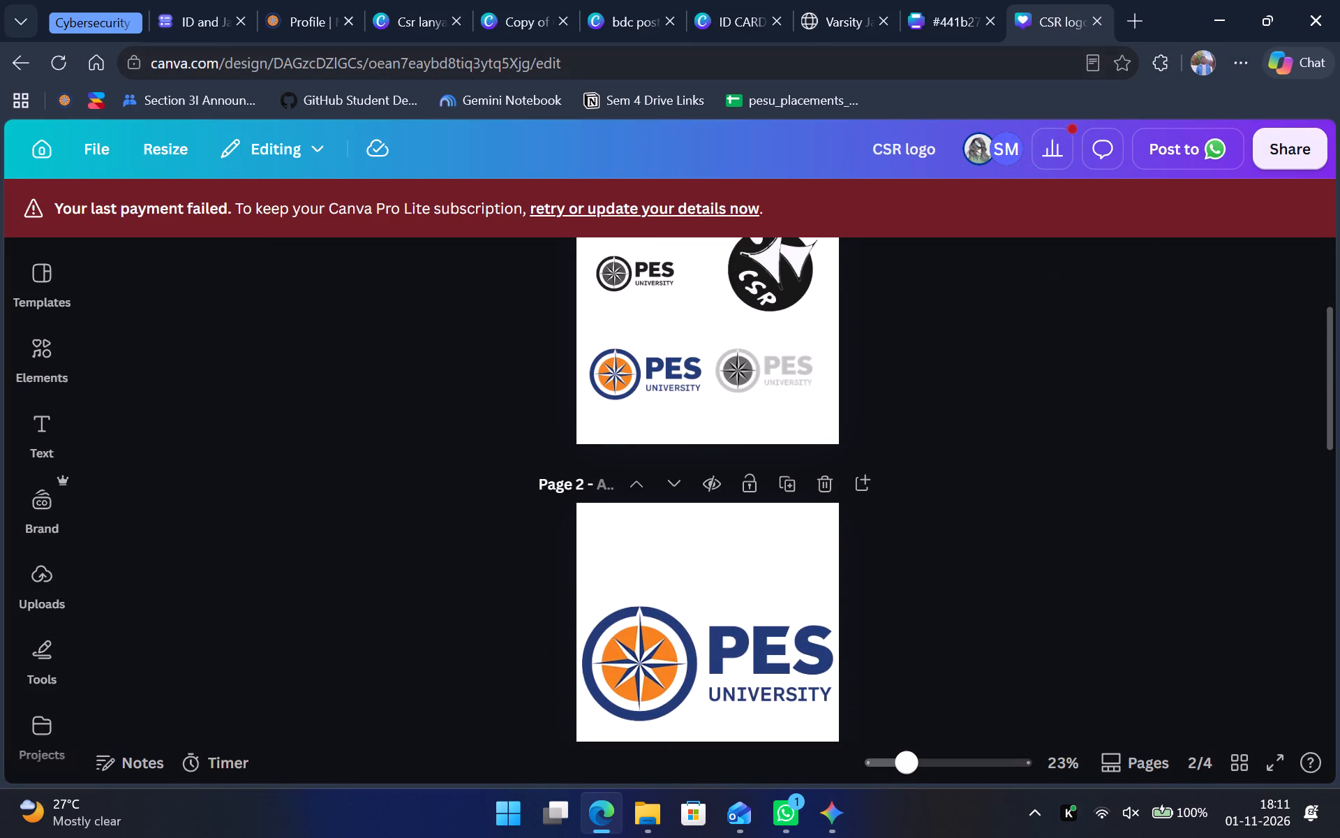
In the #441b27 T-shirt design, try grey-olive #7B7F56 and light green on page 1's back wings, and settle on pale cream.
click(941, 0)
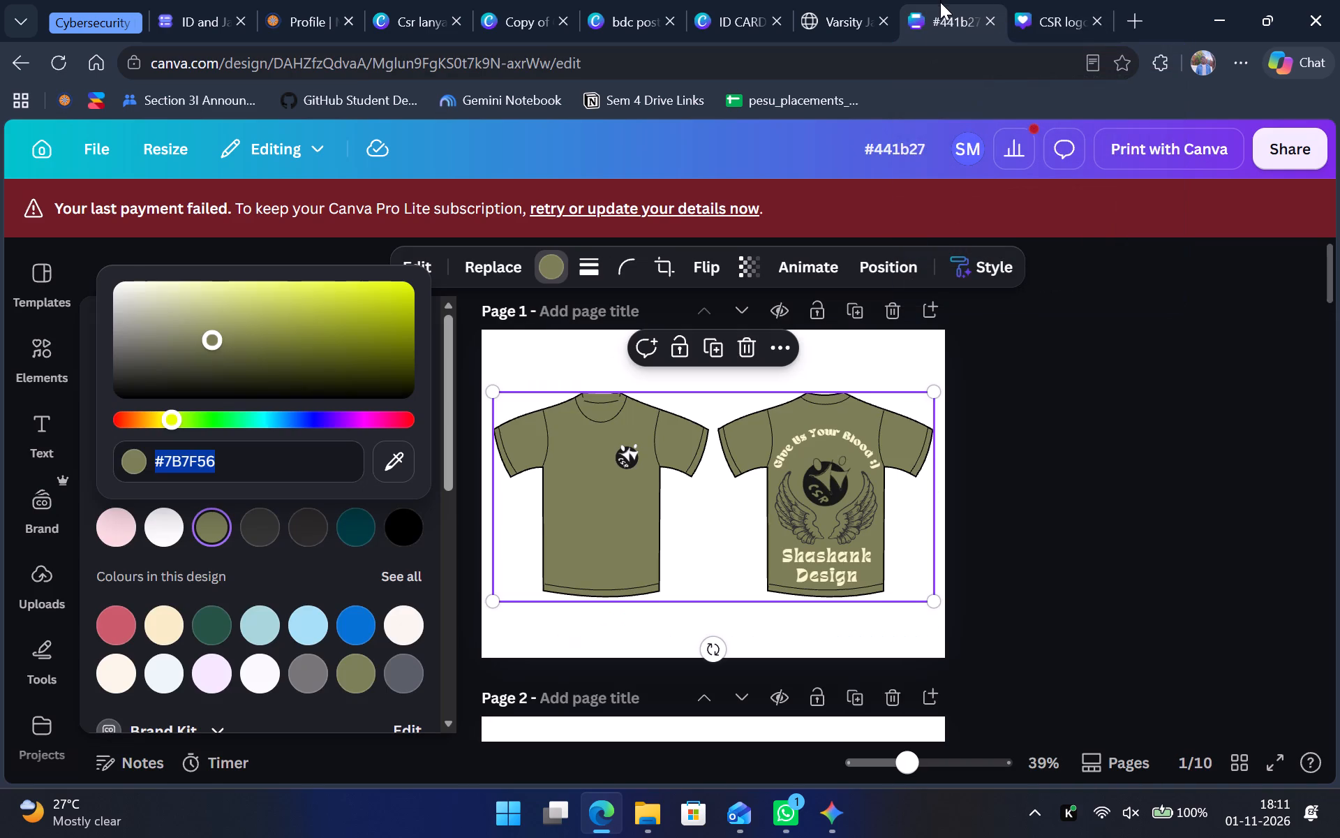
click(1053, 432)
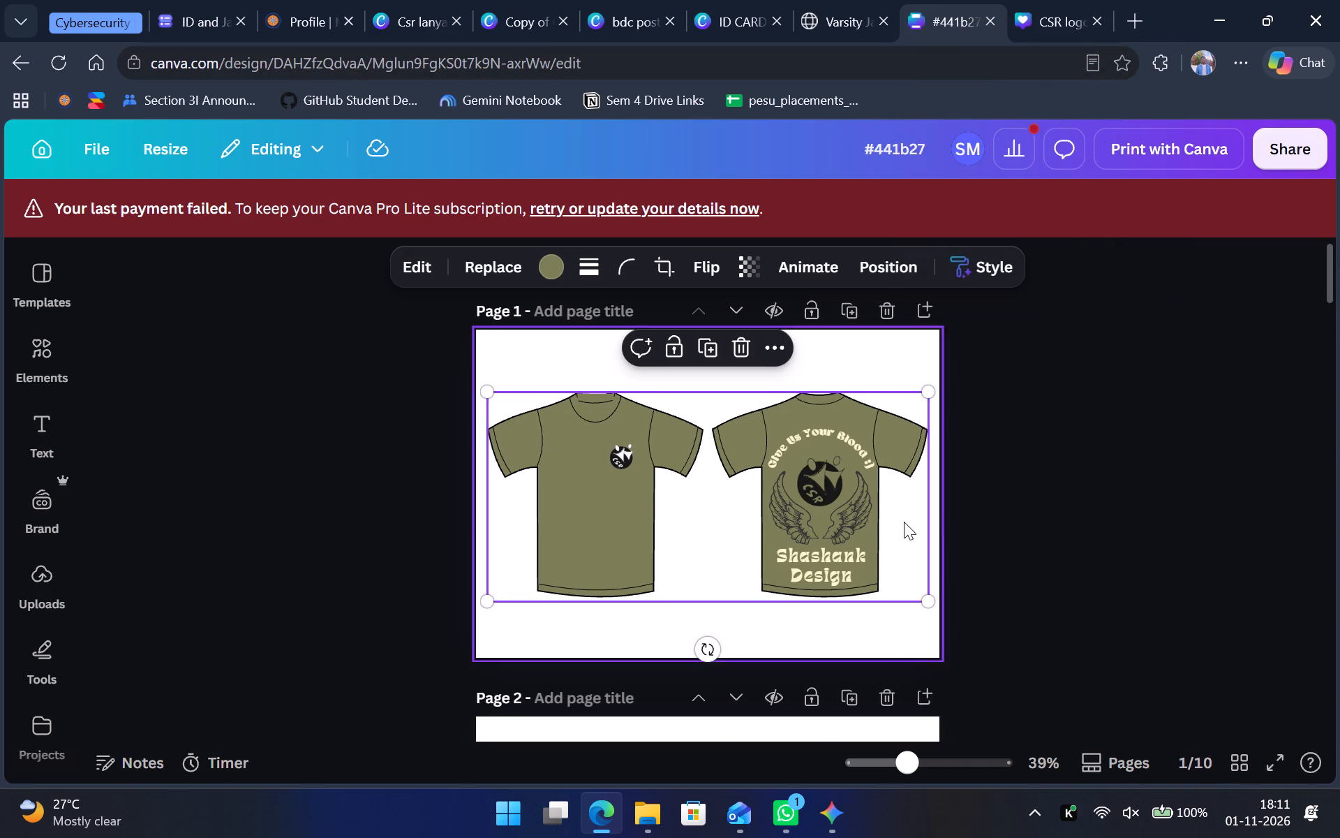
click(857, 516)
click(562, 274)
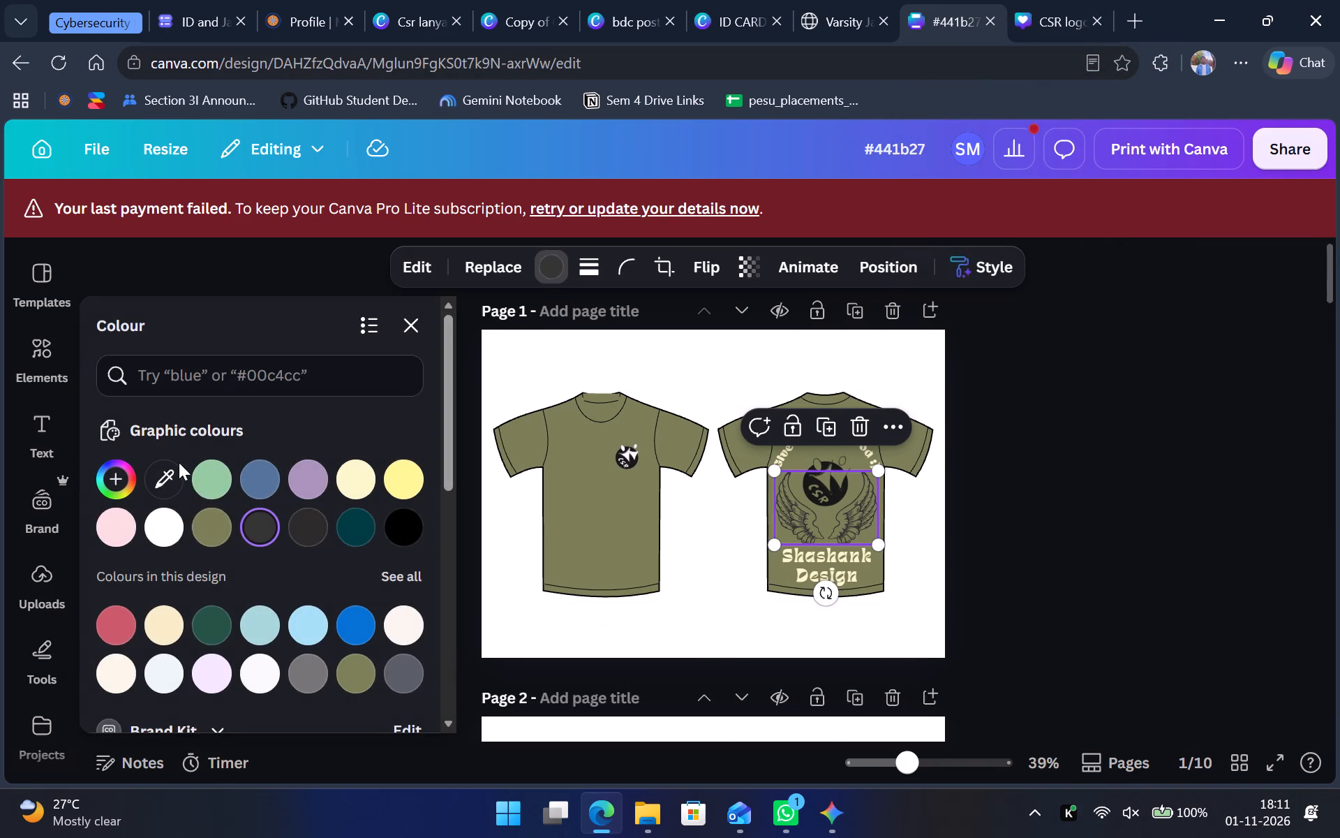
click(214, 522)
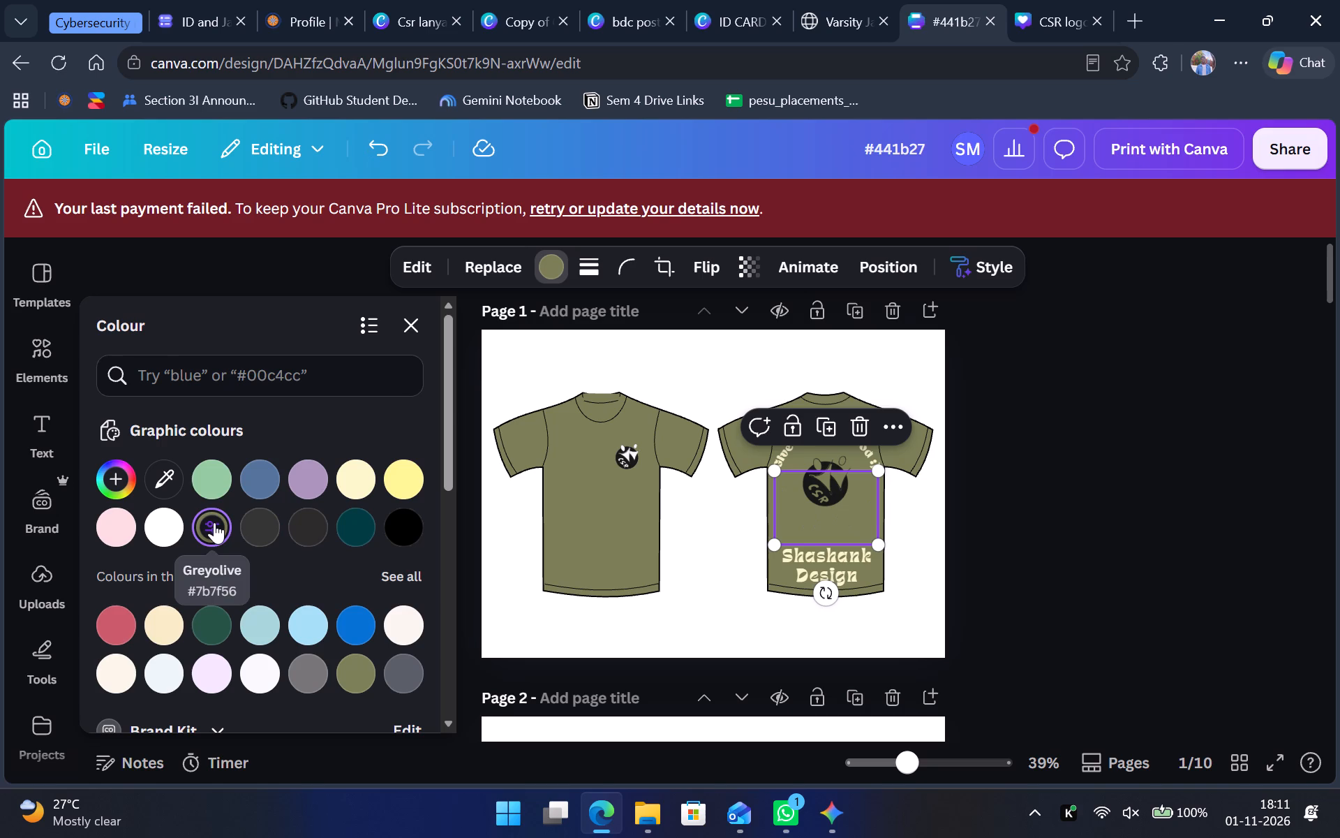
click(211, 487)
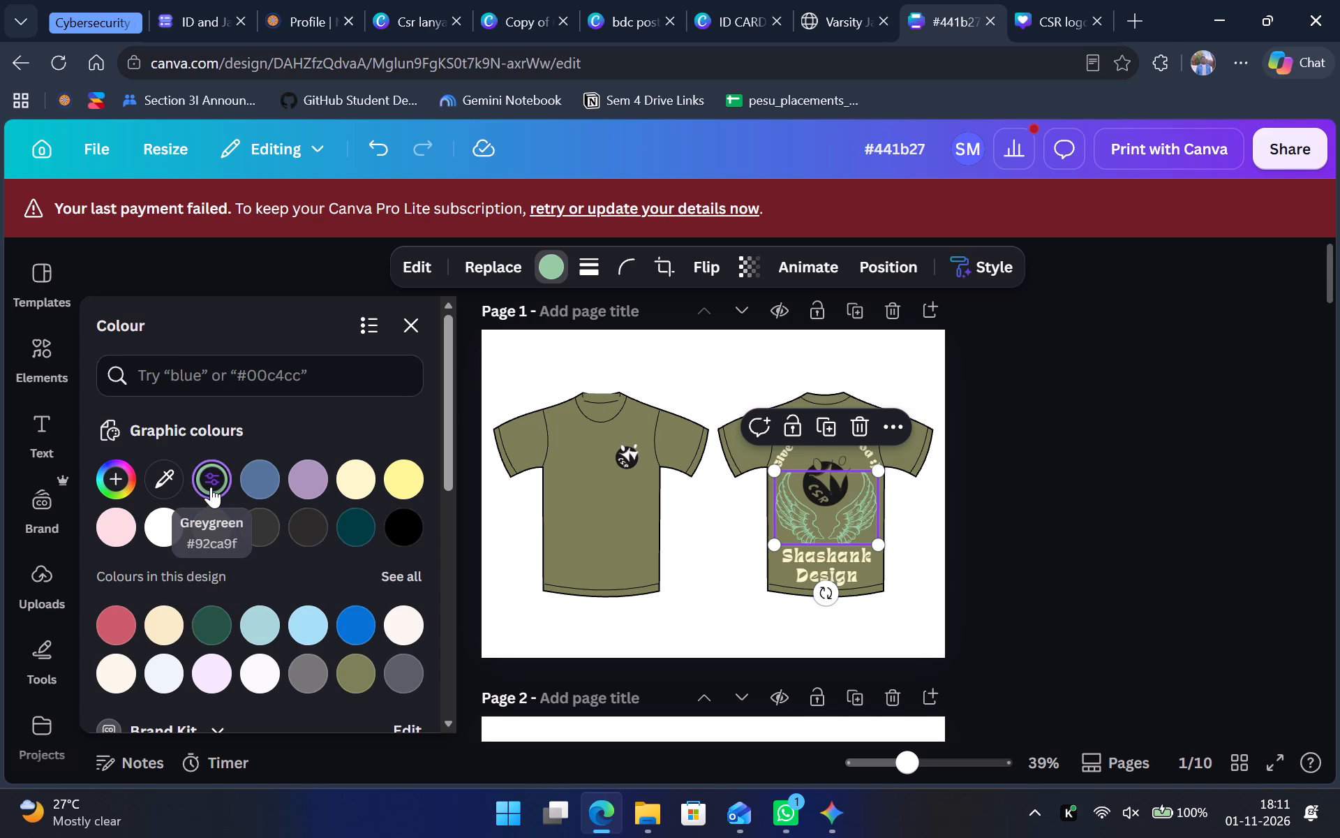
click(358, 487)
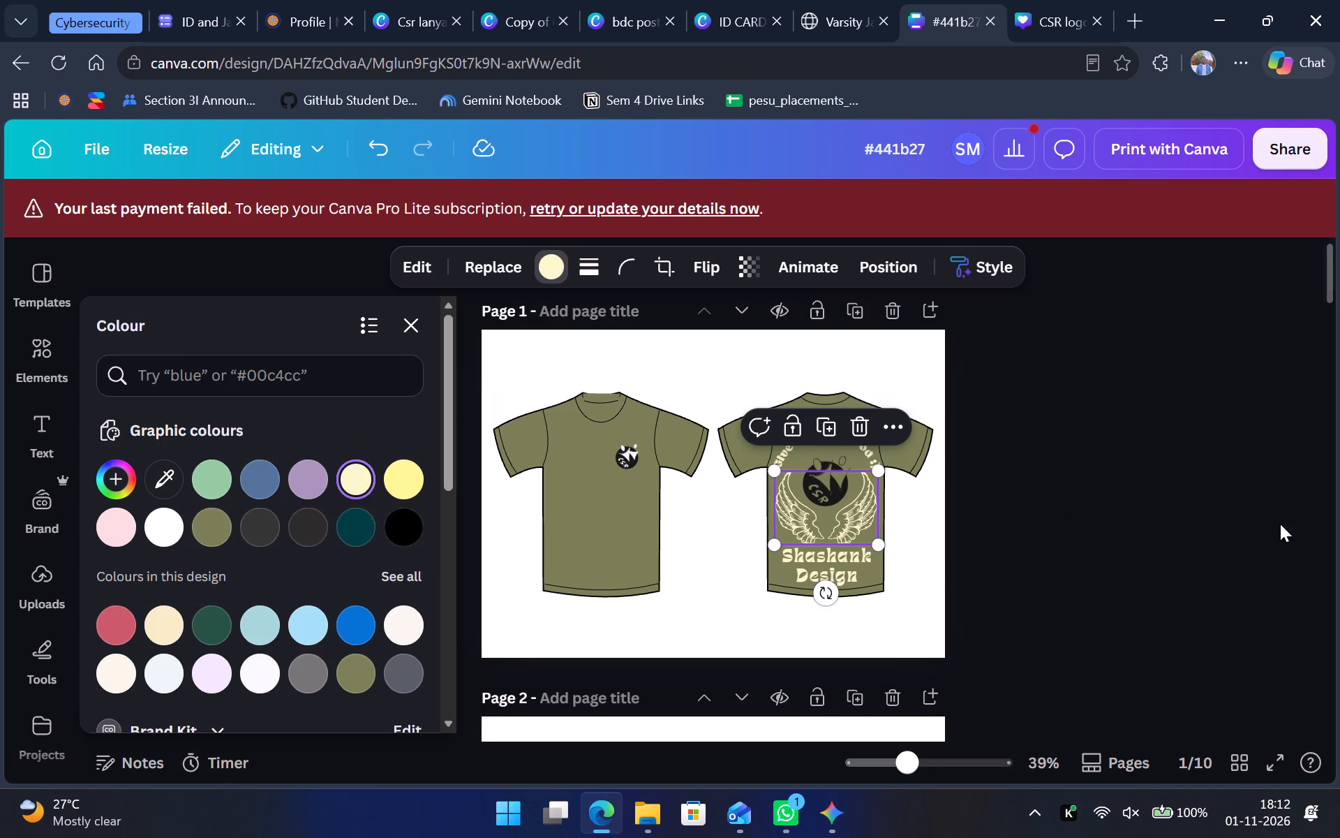
click(1110, 514)
click(1099, 515)
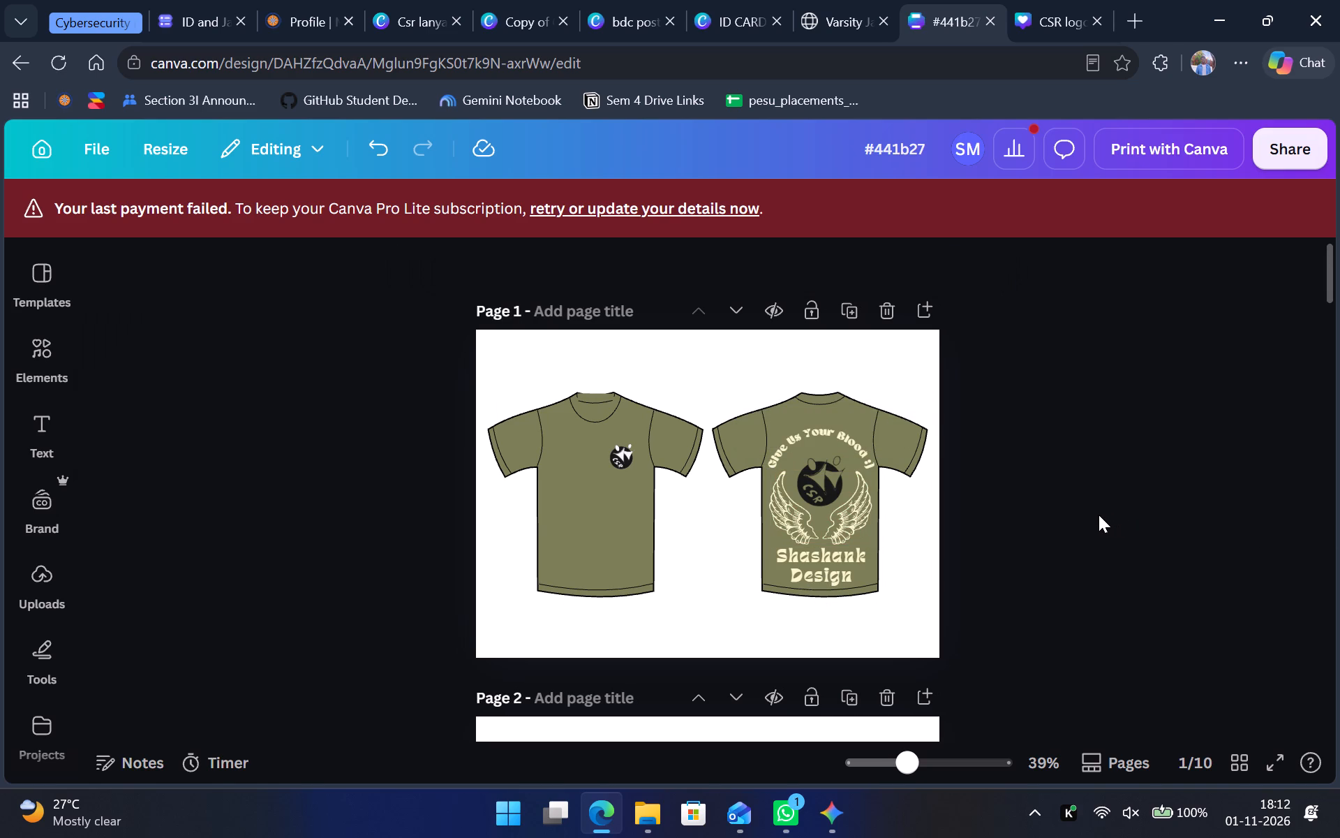